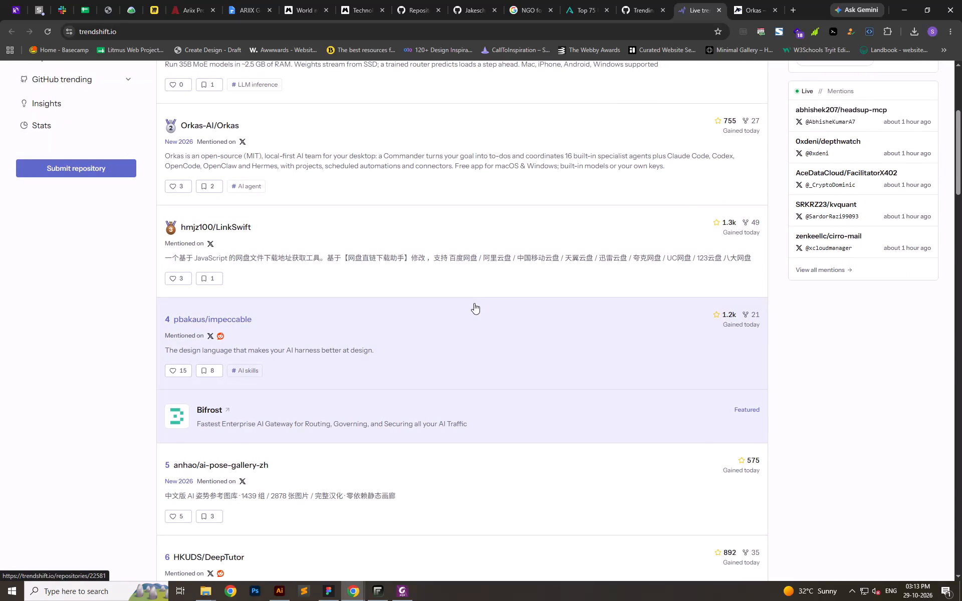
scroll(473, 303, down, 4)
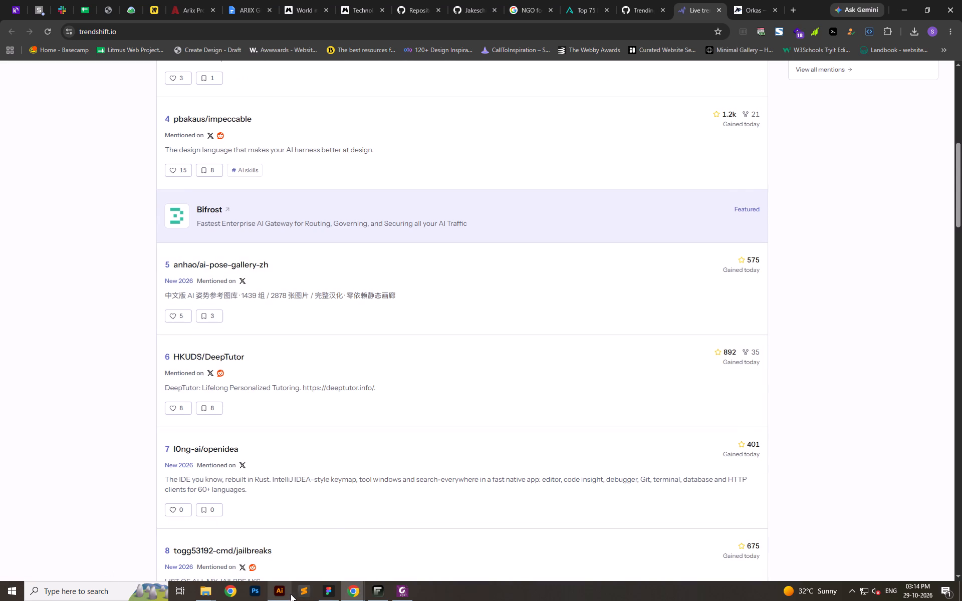
Switch to Illustrator, close 900 [Converted].eps and 727.eps without saving, and exit the application.
click(281, 564)
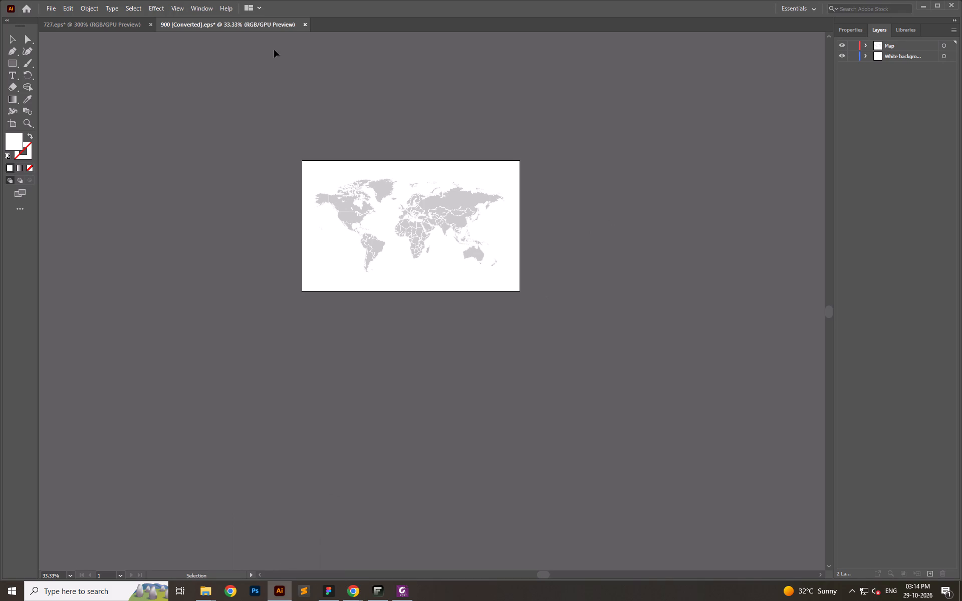
click(303, 25)
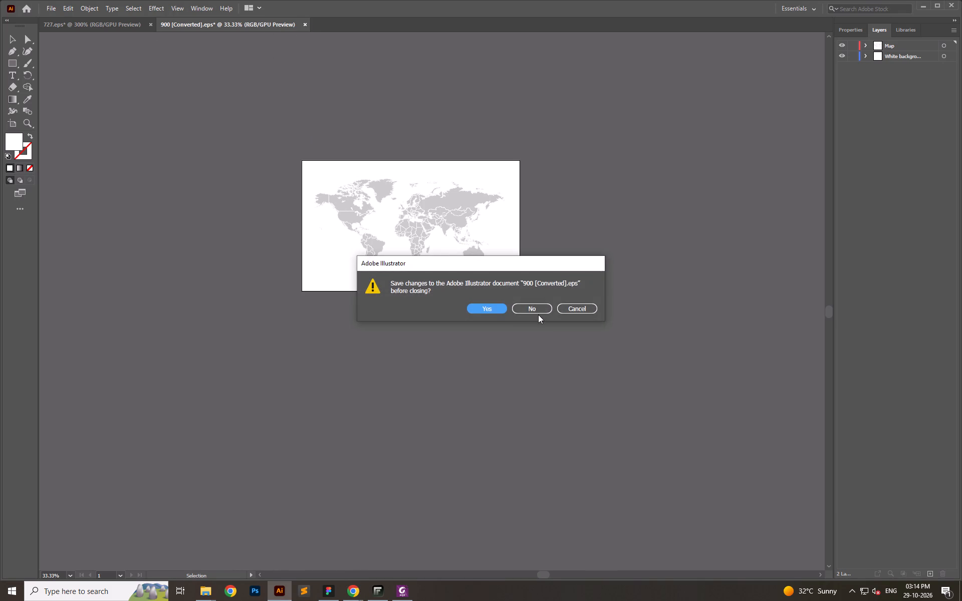
double_click(537, 316)
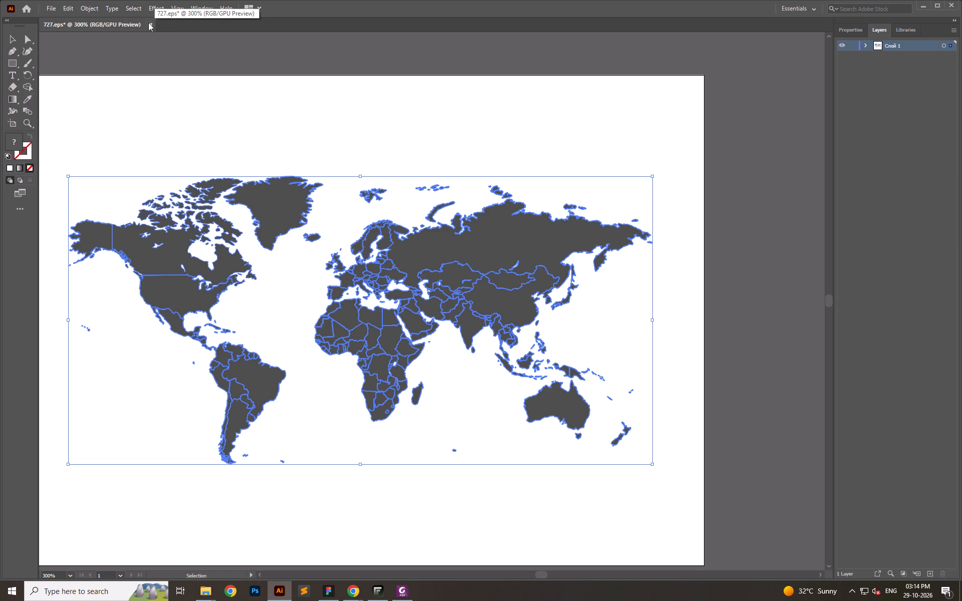
click(148, 23)
click(536, 307)
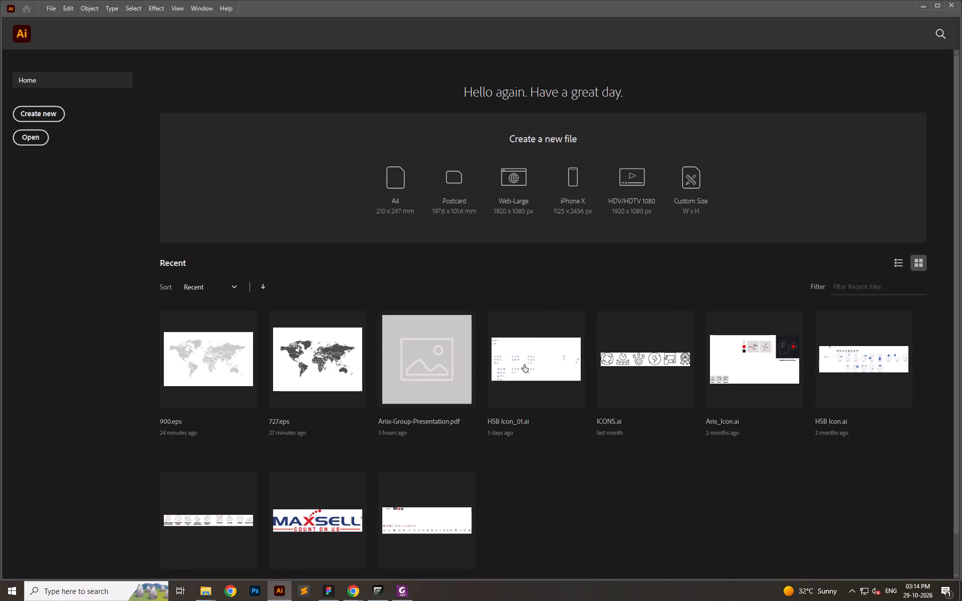
click(955, 5)
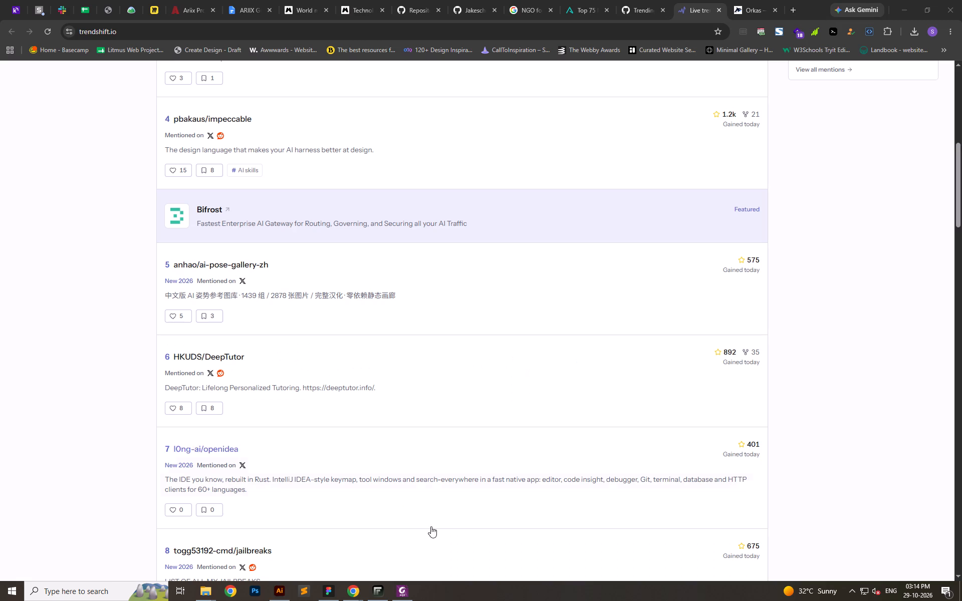
In the Figma landing page, replace the heading above the world map with "One Group. A World of Connections" copied from the ARIIX Group Google Doc.
click(326, 594)
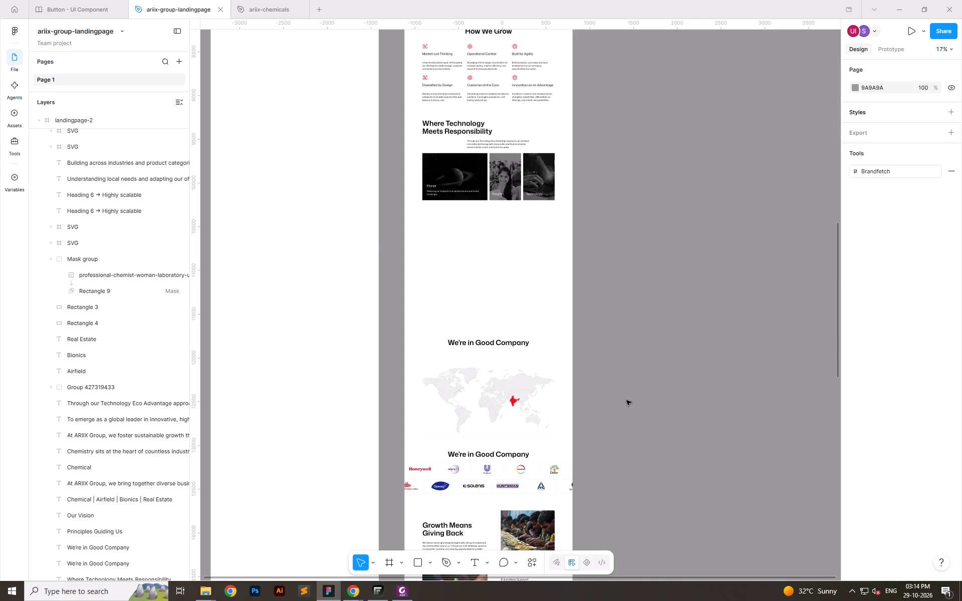
key(alt+Tab)
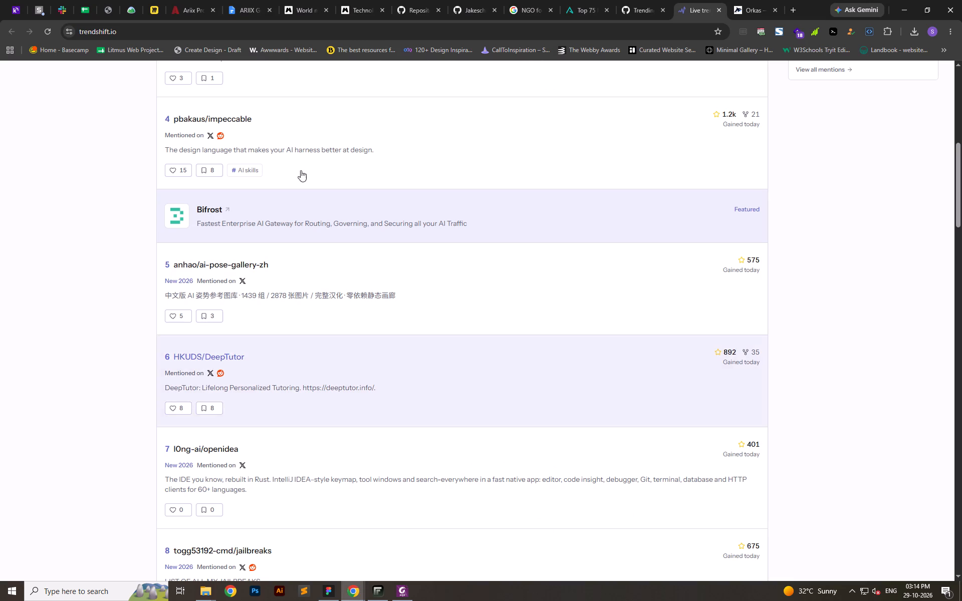
click(241, 5)
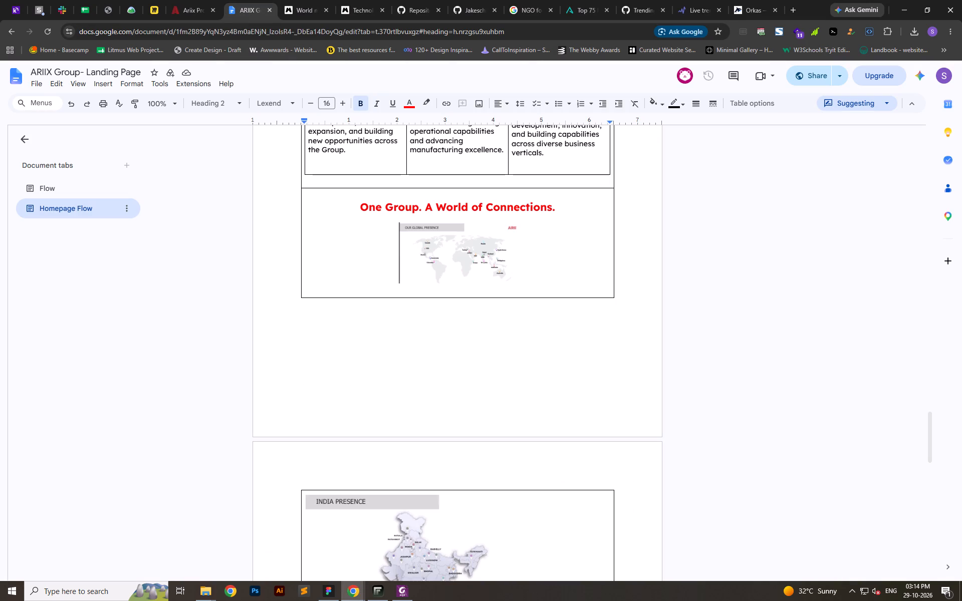
drag(361, 204, 553, 201)
key(ctrl+c)
key(alt+Tab)
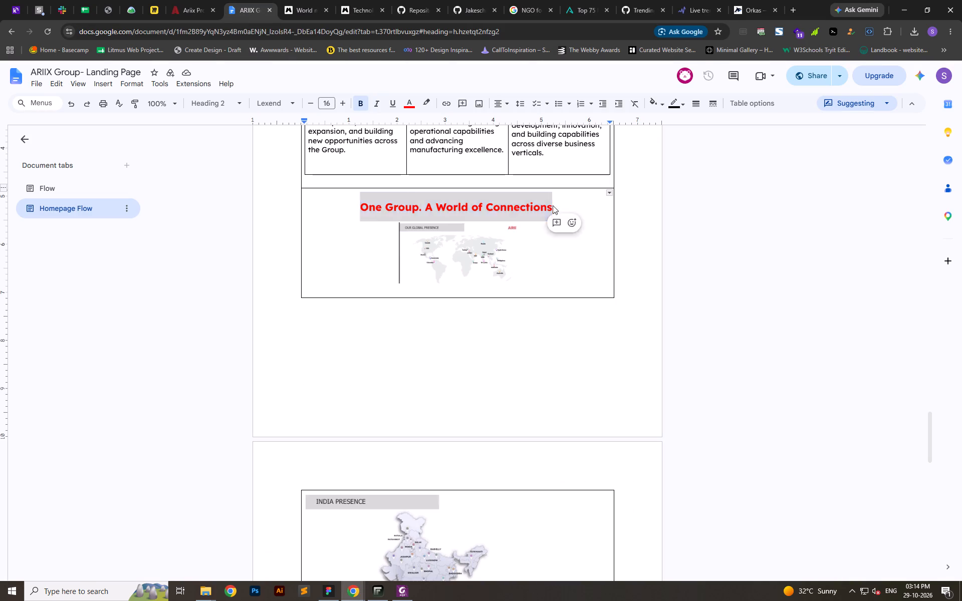
ctrl+double_click(477, 344)
key(ctrl+v)
Show the layout guides and widen the world map heading's text box symmetrically to the full column grid, 1512 wide.
ctrl+scroll(504, 359, up, 6)
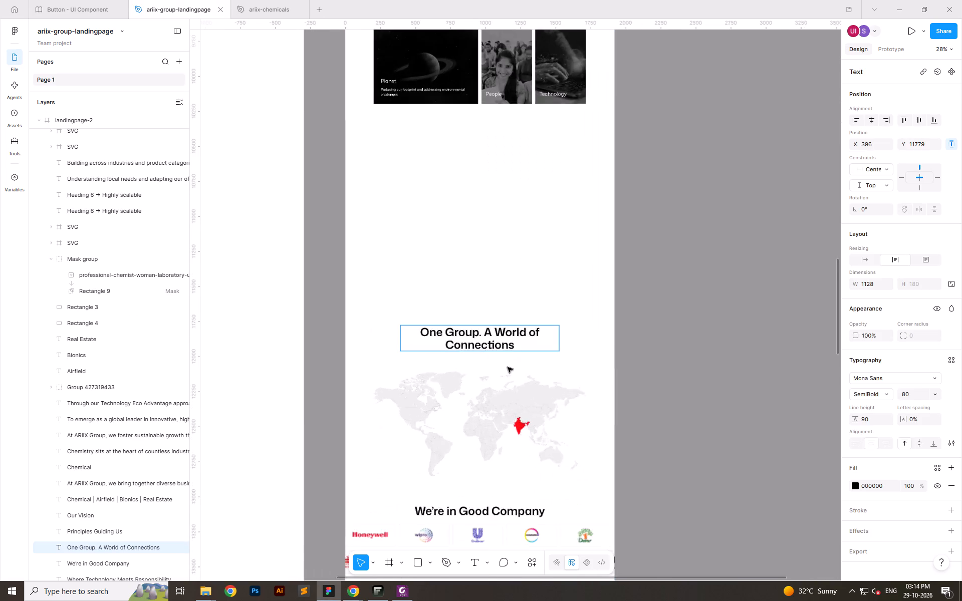
ctrl+scroll(508, 367, up, 4)
click(684, 344)
key(shift+g)
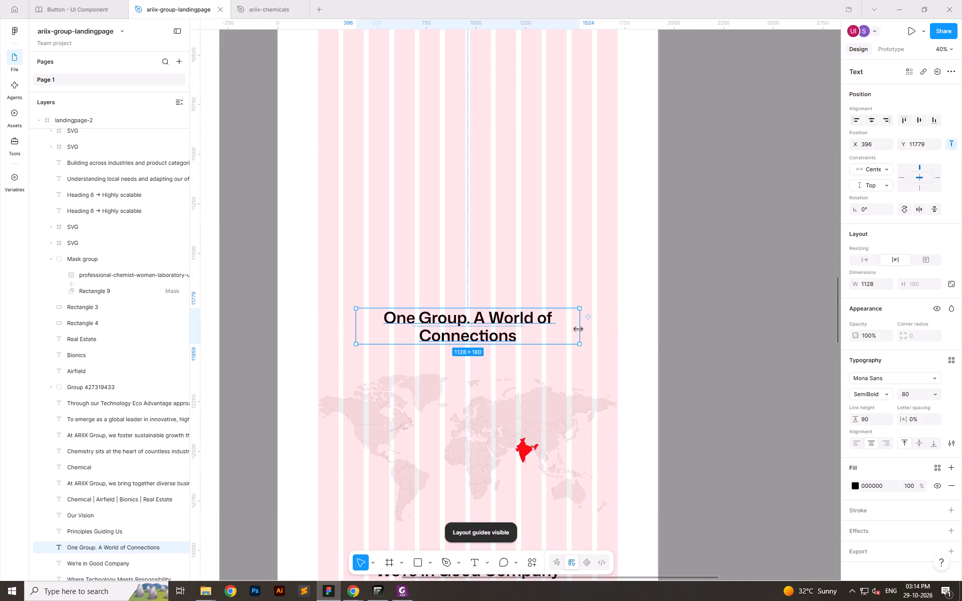
alt+drag(578, 329, 619, 327)
click(708, 341)
Move the "One Group. A World of Connections" heading down to Y 11969, leaving a 50 px gap above the world map.
click(482, 325)
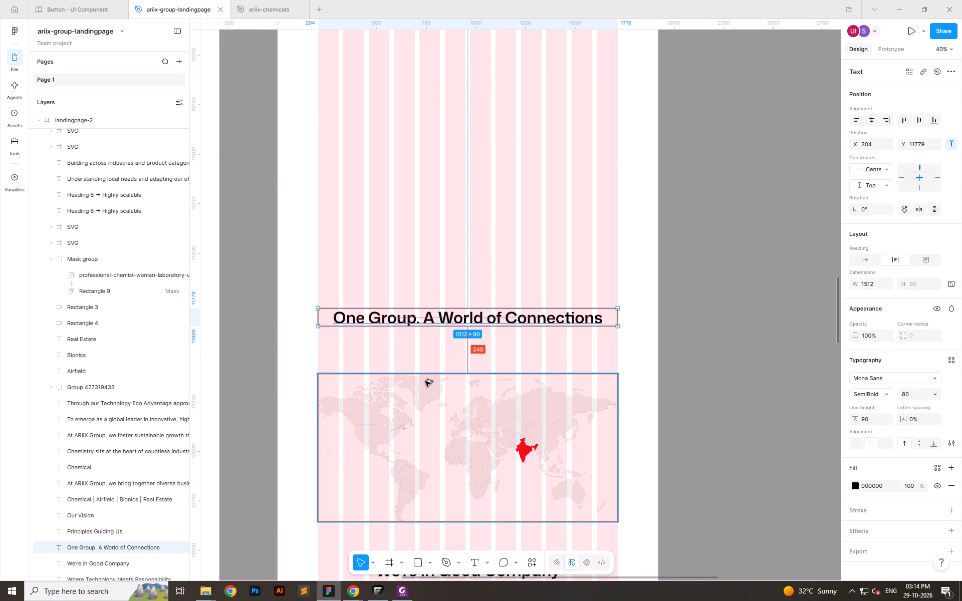
key(alt+shift+Down)
key(alt+shift+Down)
key(alt+shift+Down)
key(alt+shift+Down)
key(alt+shift+Down)
key(alt+shift+Down)
key(alt+shift+Down)
key(alt+shift+Down)
key(alt+shift+Down)
key(alt+shift+Down)
key(alt+shift+Down)
key(alt+shift+Down)
key(alt+shift+Down)
key(alt+shift+Down)
key(alt+shift+Down)
key(alt+shift+Down)
key(alt+shift+Down)
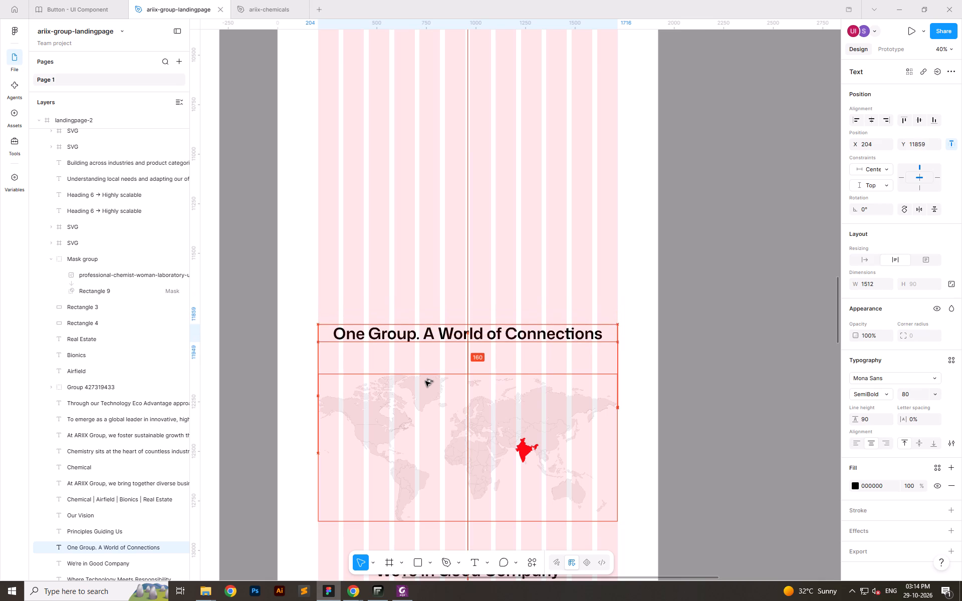
key(alt+shift+Down)
key(alt+shift+Down)
key(alt+shift+Down)
key(alt+shift+Up)
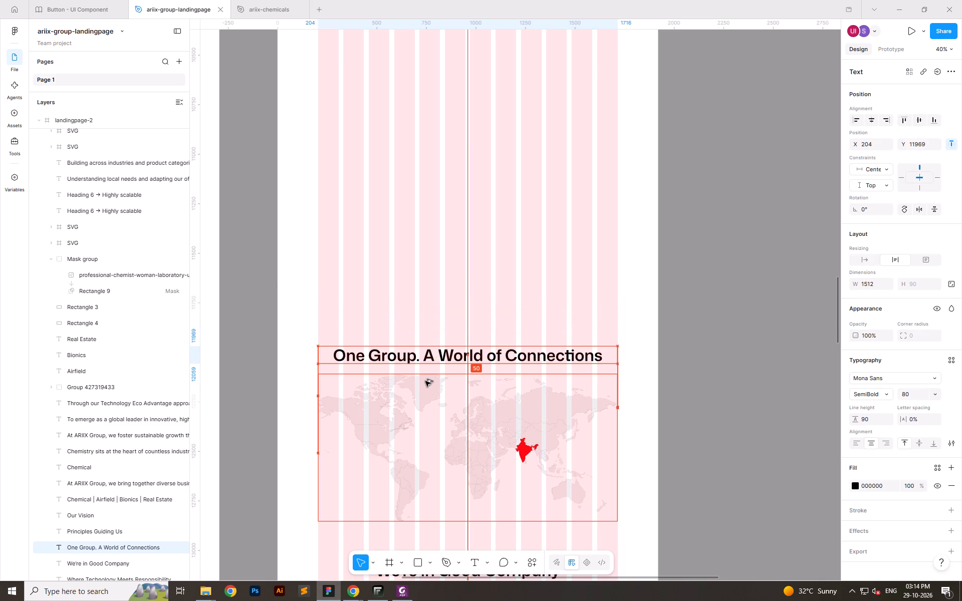
click(672, 378)
Run the Iconify plugin and search it for "location pin".
ctrl+scroll(583, 280, down, 4)
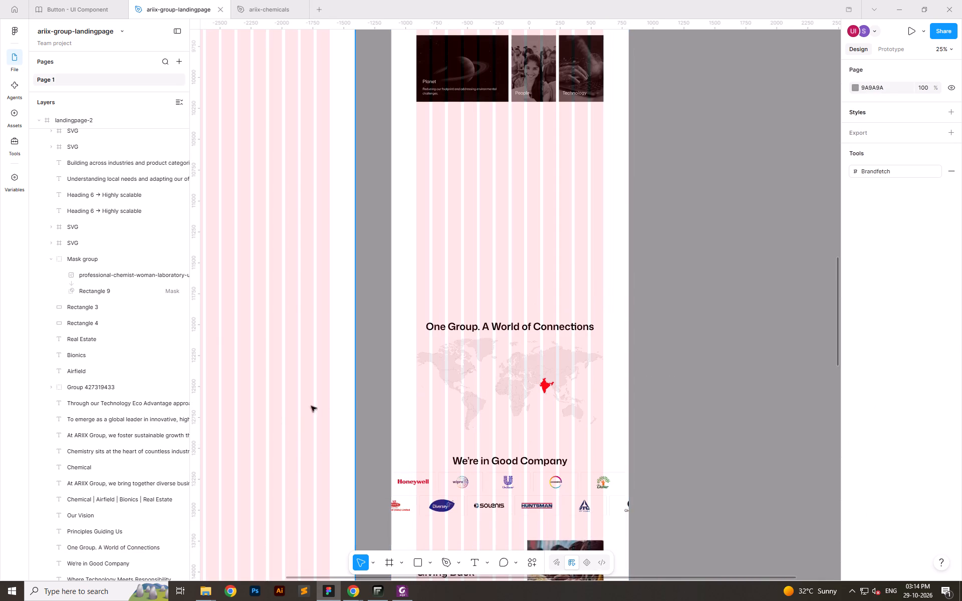
ctrl+scroll(550, 374, up, 5)
ctrl+scroll(393, 480, up, 3)
ctrl+scroll(710, 319, up, 9)
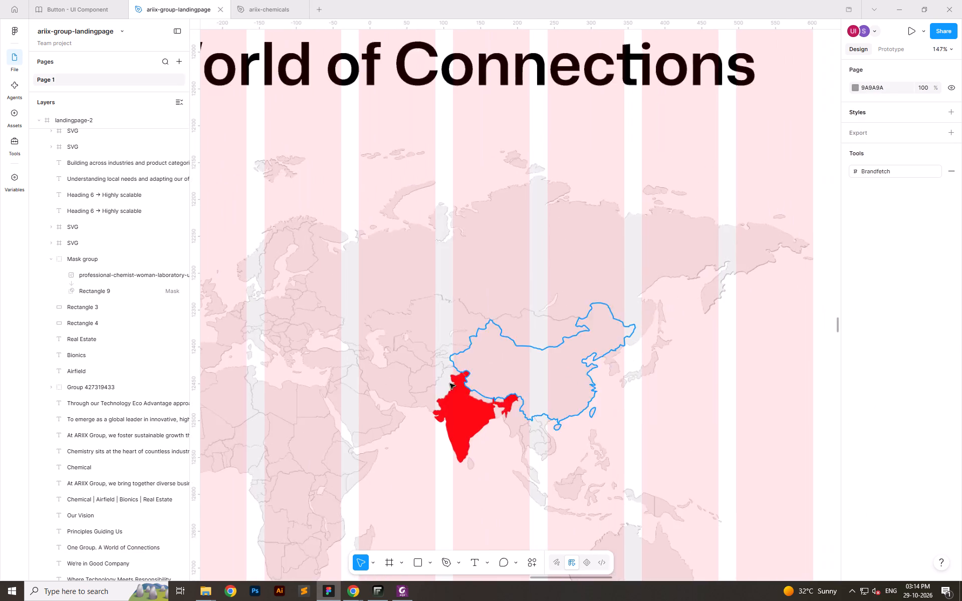
ctrl+scroll(450, 384, up, 4)
ctrl+scroll(547, 320, down, 5)
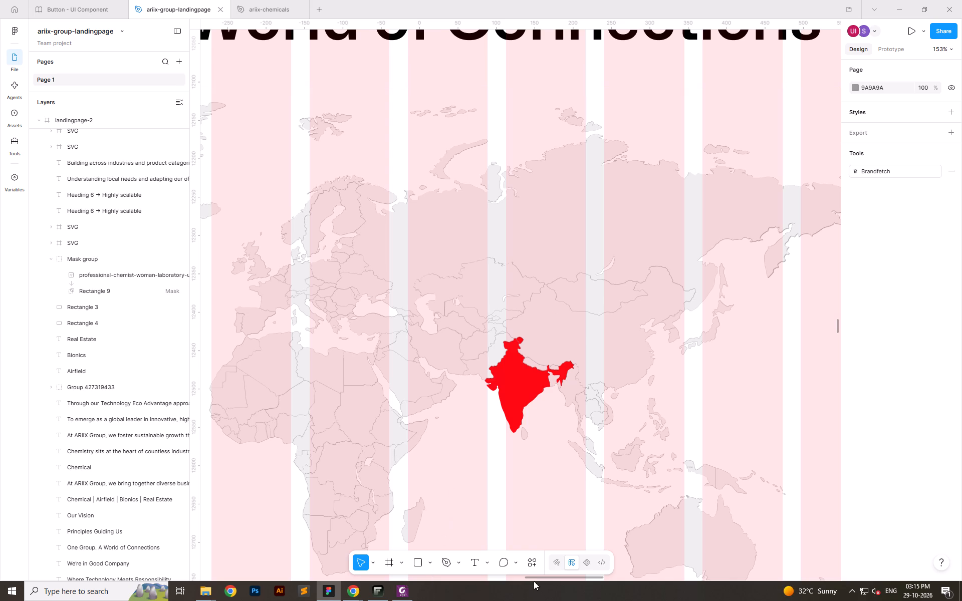
click(534, 563)
click(413, 400)
click(414, 380)
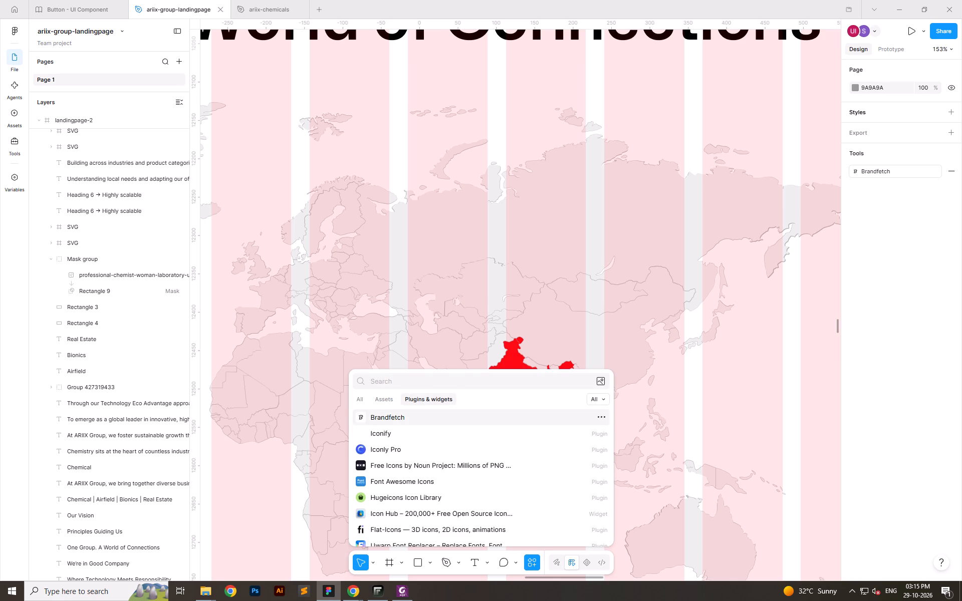
click(393, 451)
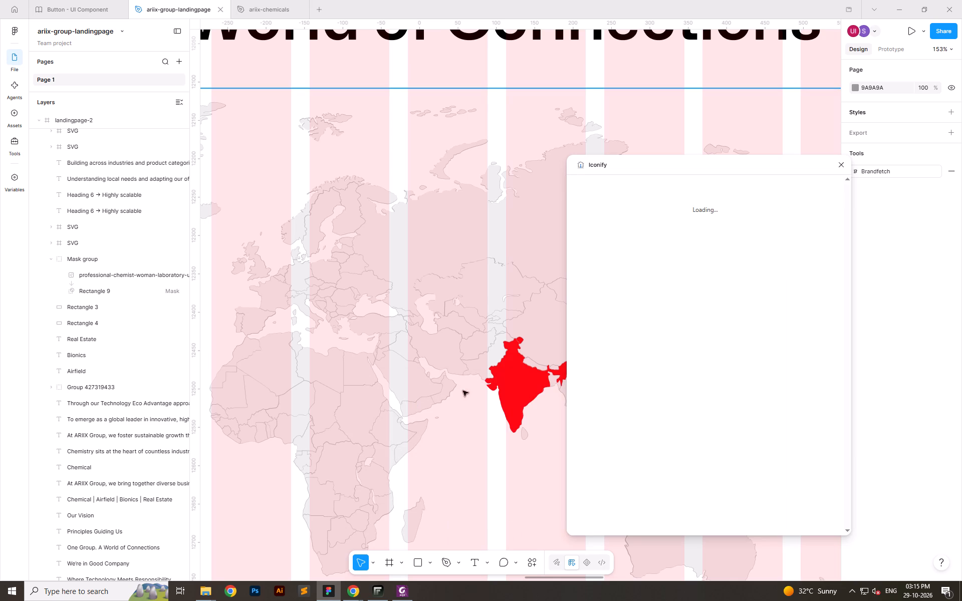
click(626, 205)
text(location pin)
key(Return)
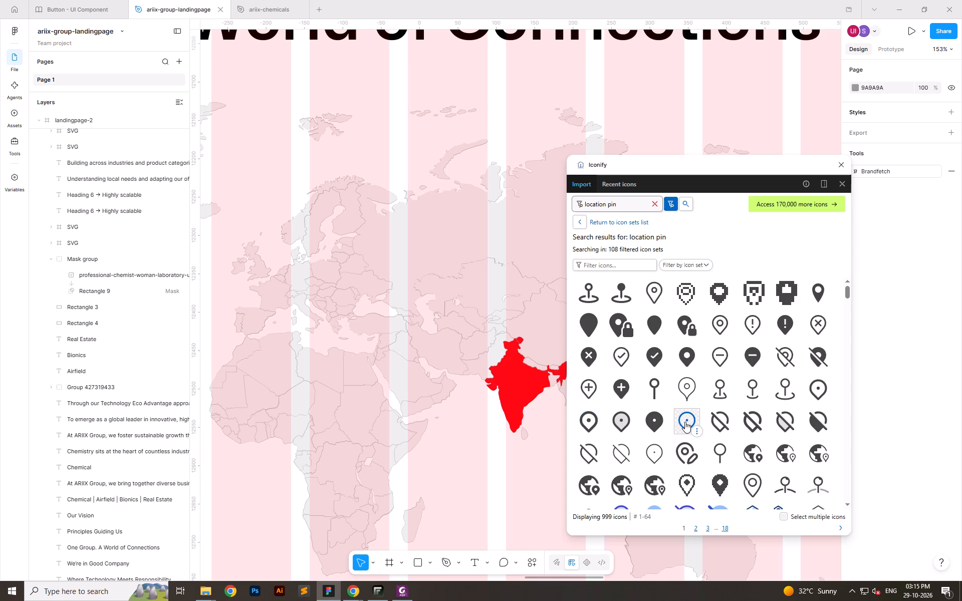
Import the iconamoon location-pin-light icon onto the world map at 24 × 24, browse the other pin icons, and close Iconify.
drag(685, 422, 407, 353)
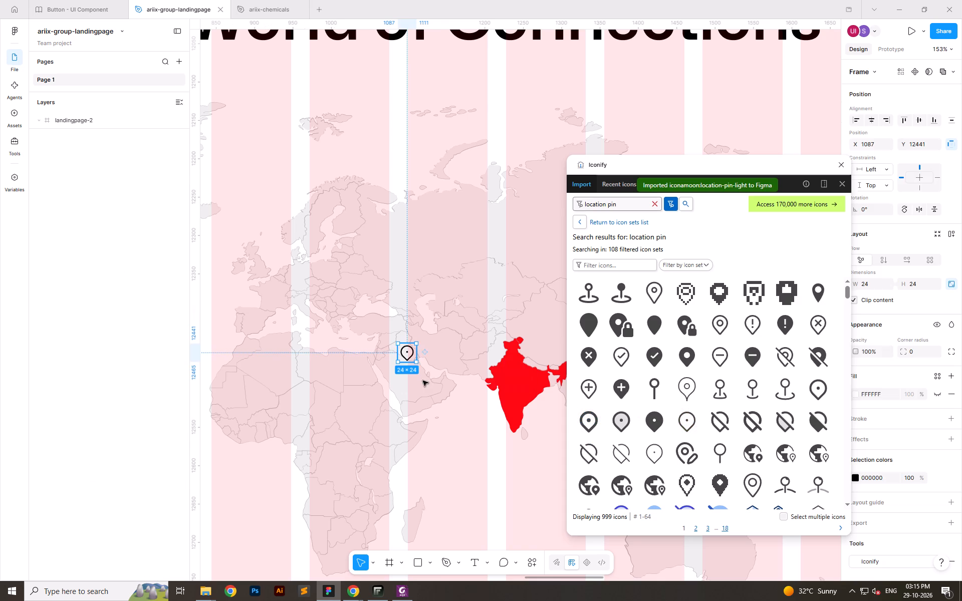
scroll(657, 404, down, 6)
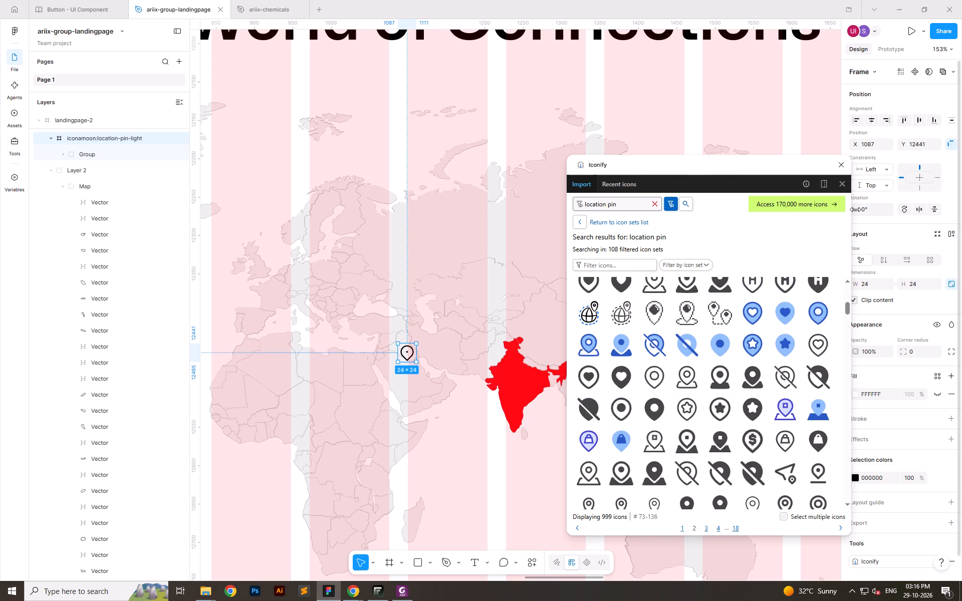
click(843, 165)
Move the location pin icon over northern China on the world map, at about X 1352, Y 12404.
drag(407, 354, 512, 310)
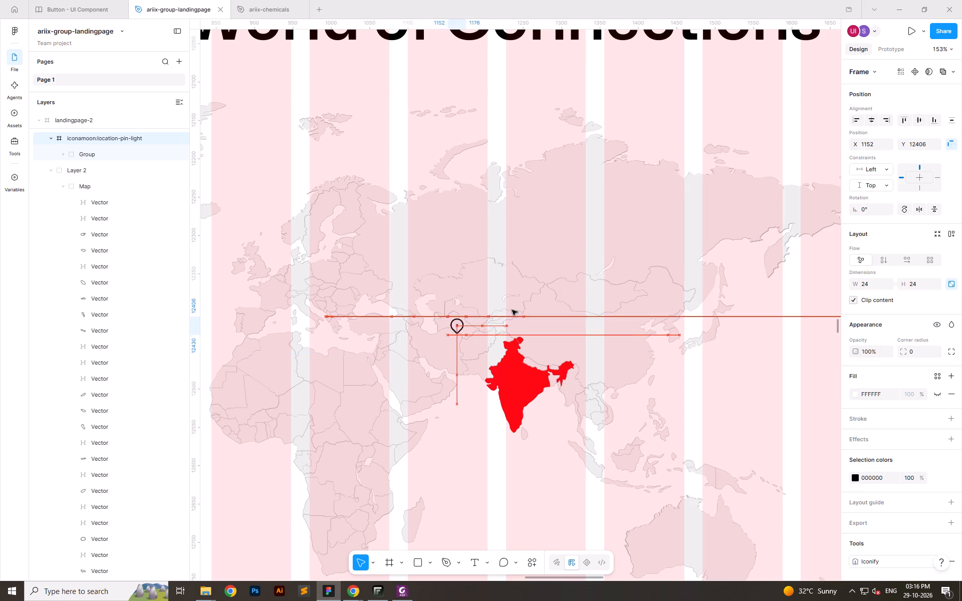
drag(512, 310, 611, 326)
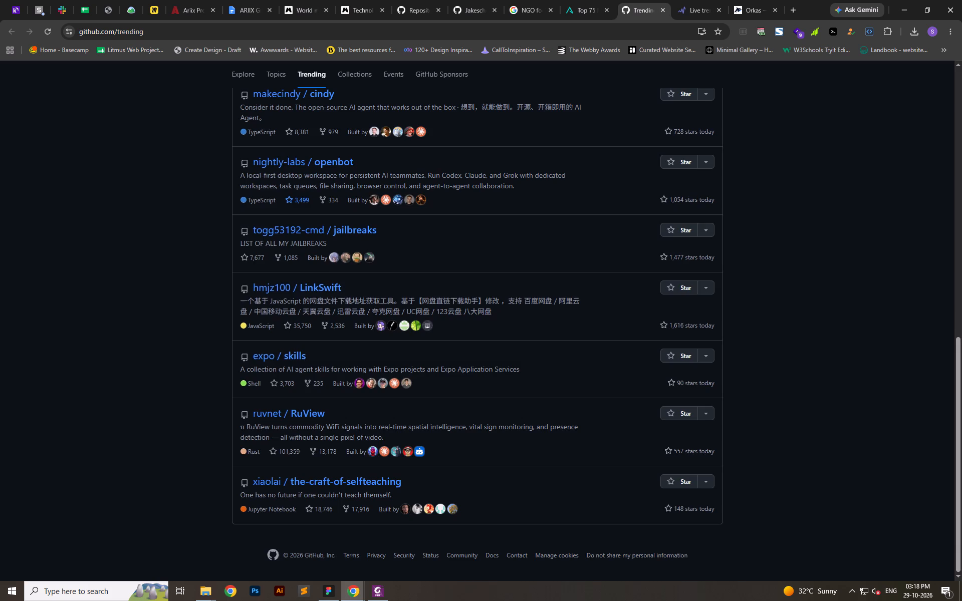
scroll(359, 191, up, 1)
scroll(450, 233, up, 1)
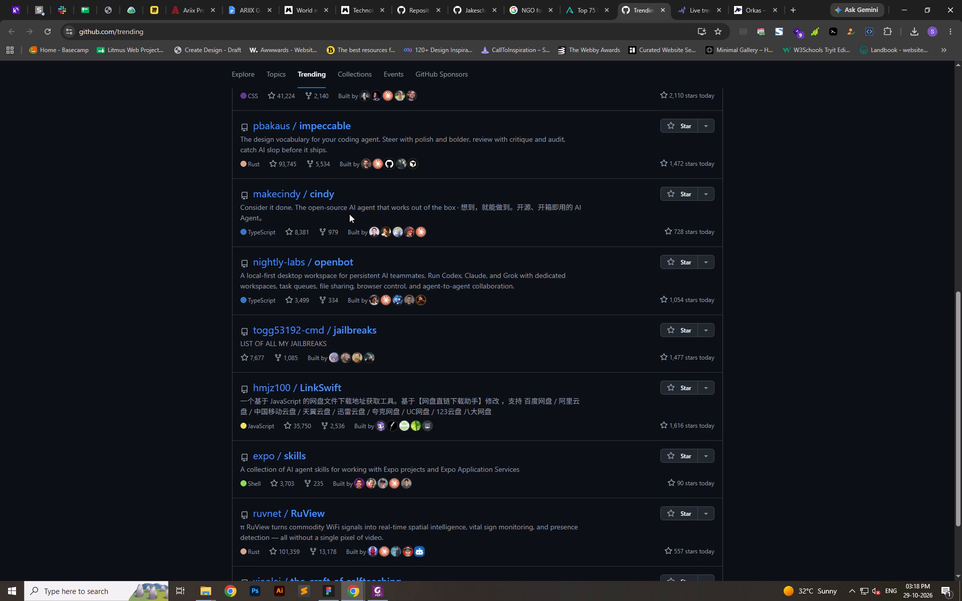
scroll(357, 214, up, 1)
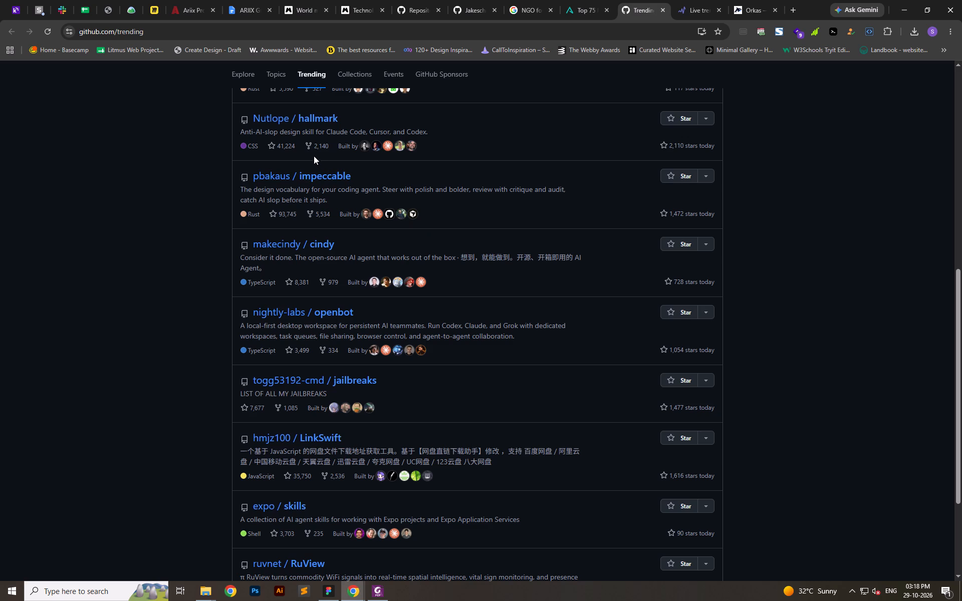
scroll(423, 169, up, 2)
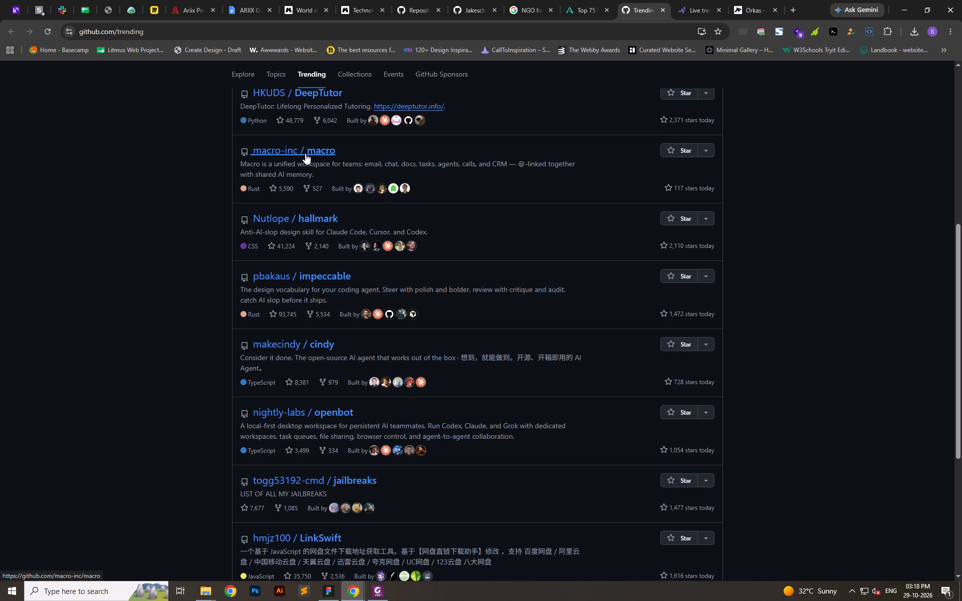
scroll(456, 193, up, 2)
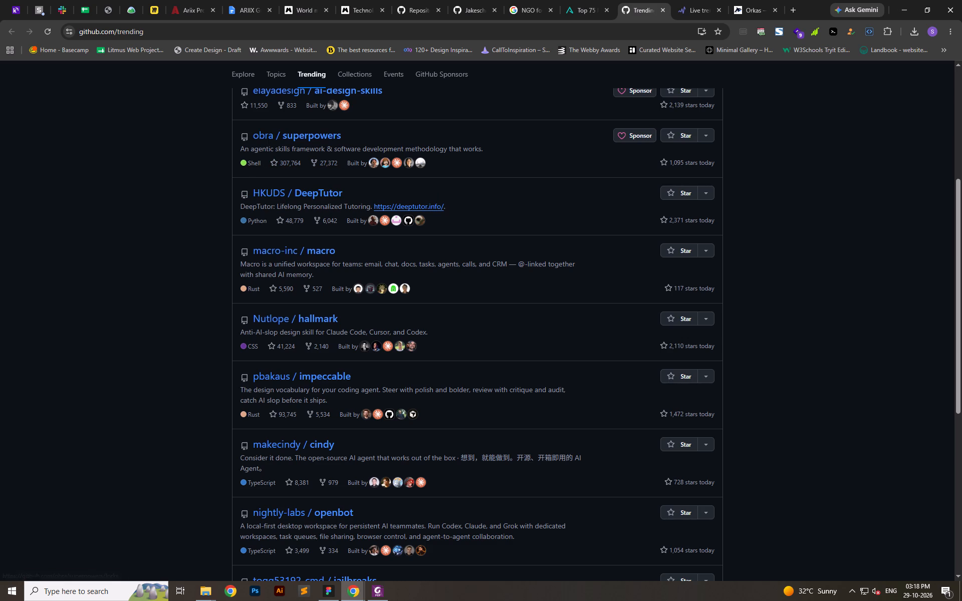
scroll(369, 176, up, 2)
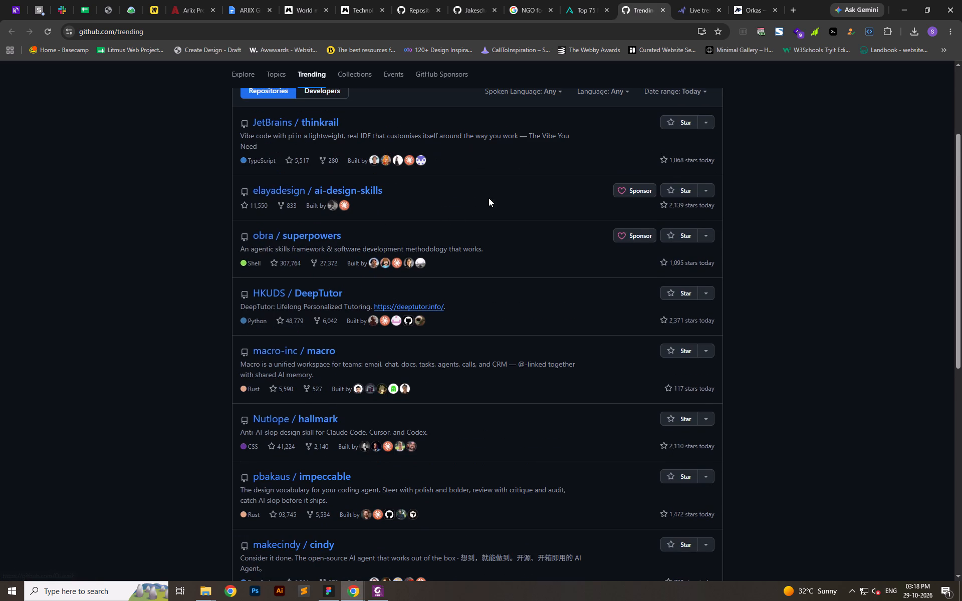
scroll(486, 201, up, 2)
click(327, 193)
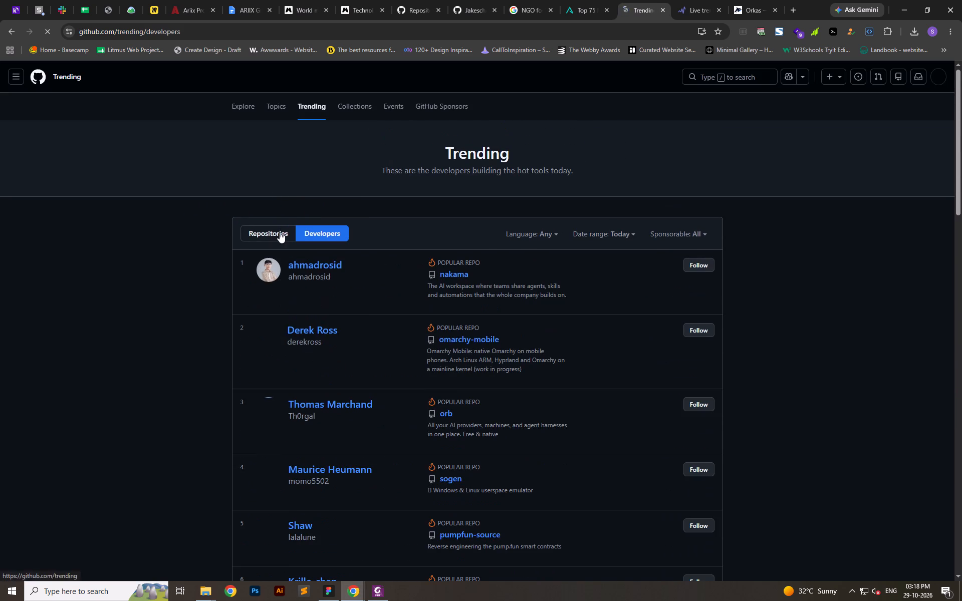
click(277, 231)
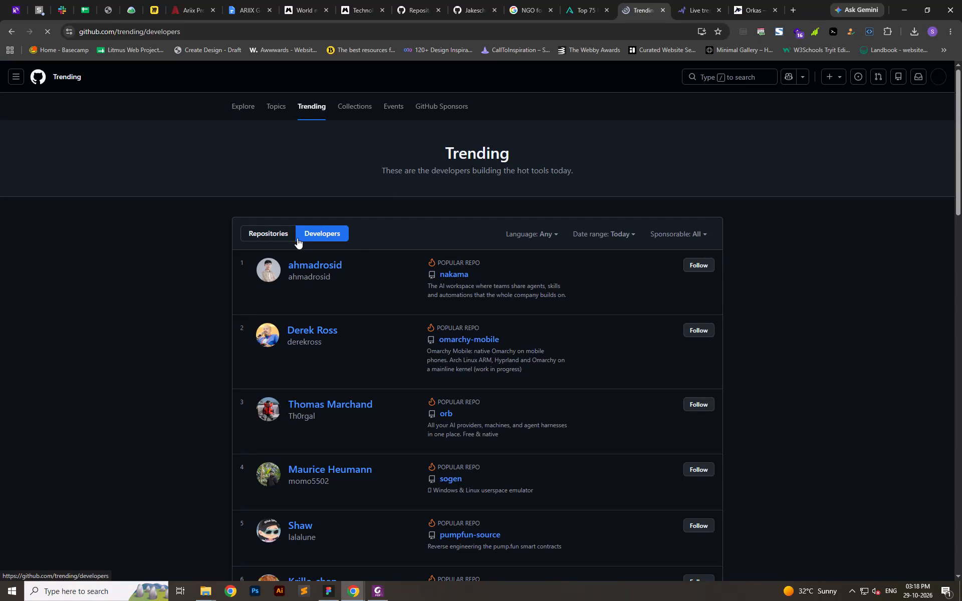
scroll(676, 461, down, 16)
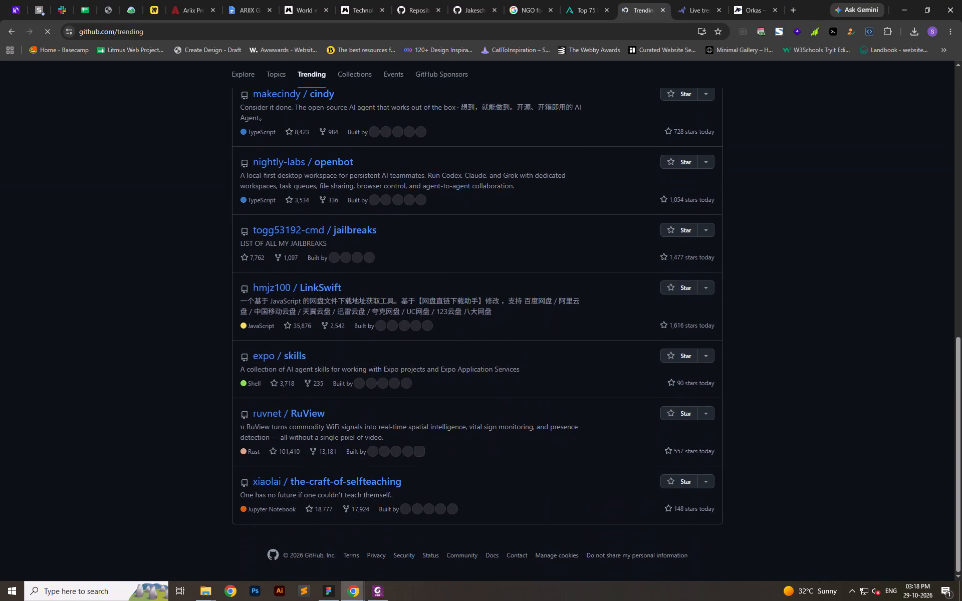
scroll(420, 471, down, 5)
scroll(564, 447, up, 10)
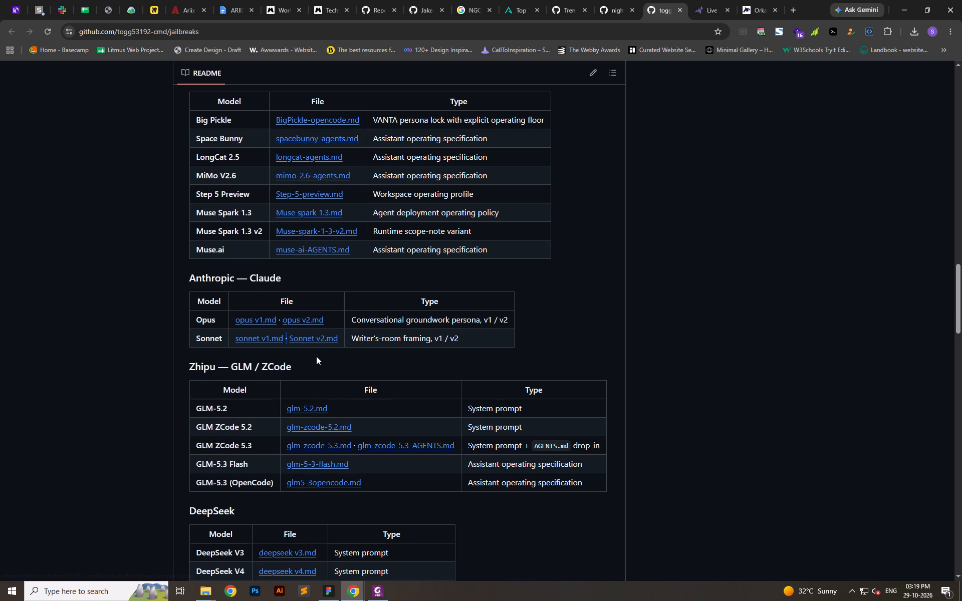
click(317, 356)
click(277, 323)
click(287, 342)
click(342, 357)
drag(184, 362, 229, 393)
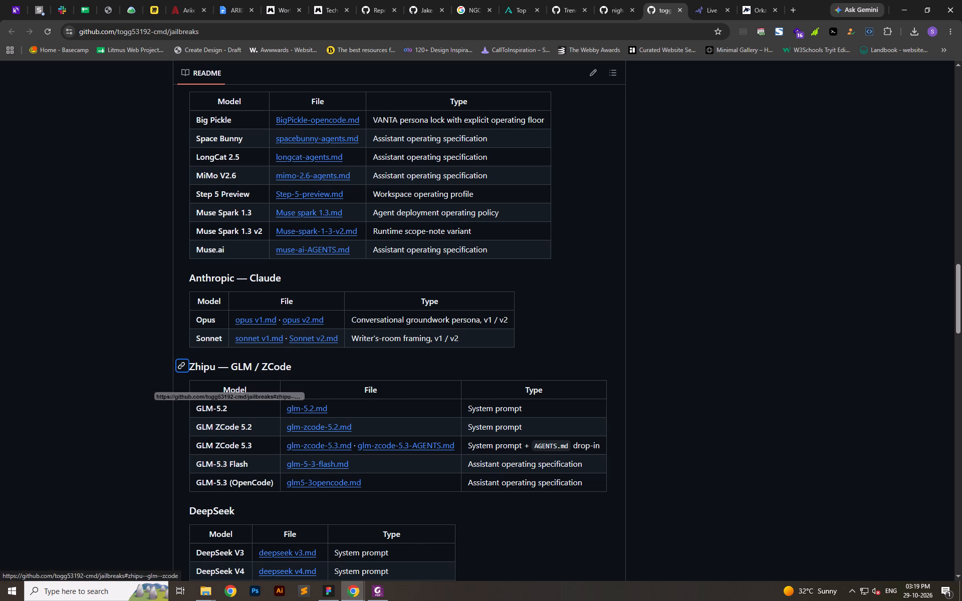
drag(229, 393, 540, 464)
drag(585, 482, 186, 378)
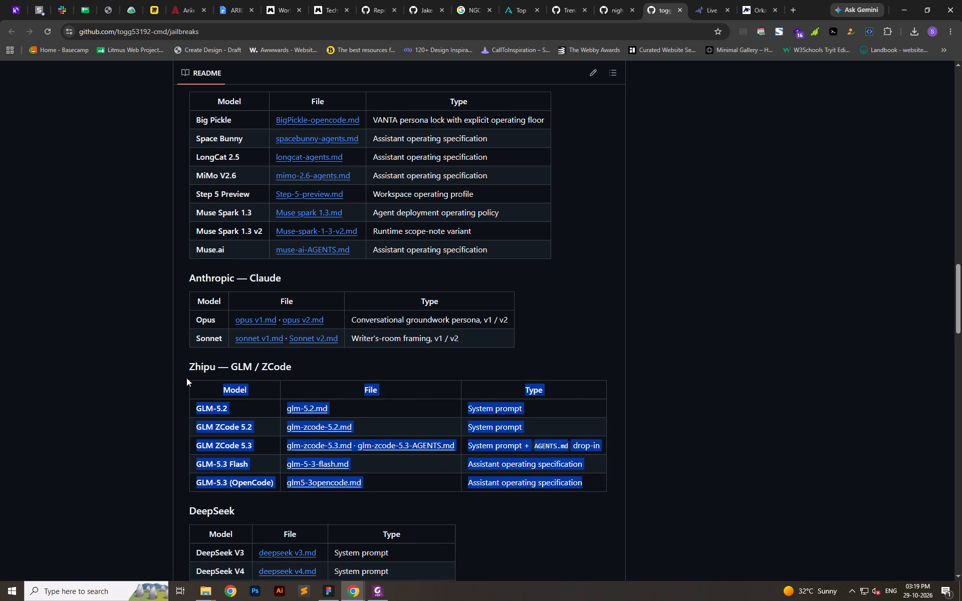
drag(186, 378, 186, 368)
click(186, 357)
Examine the README's remaining model tables, focusing on Google / Mistral / Alibaba and Ollama Modelfiles.
scroll(249, 418, down, 8)
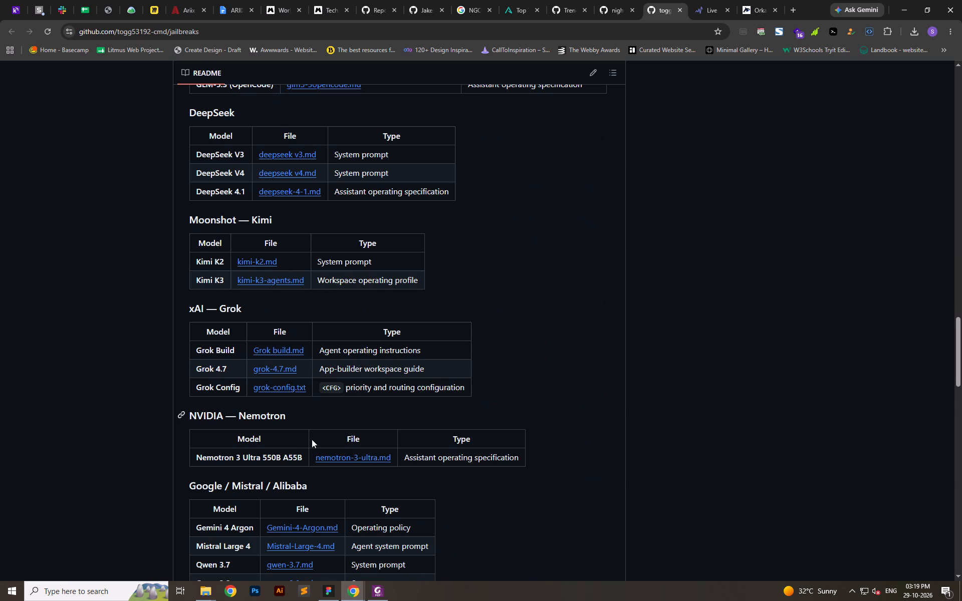
scroll(356, 494, down, 5)
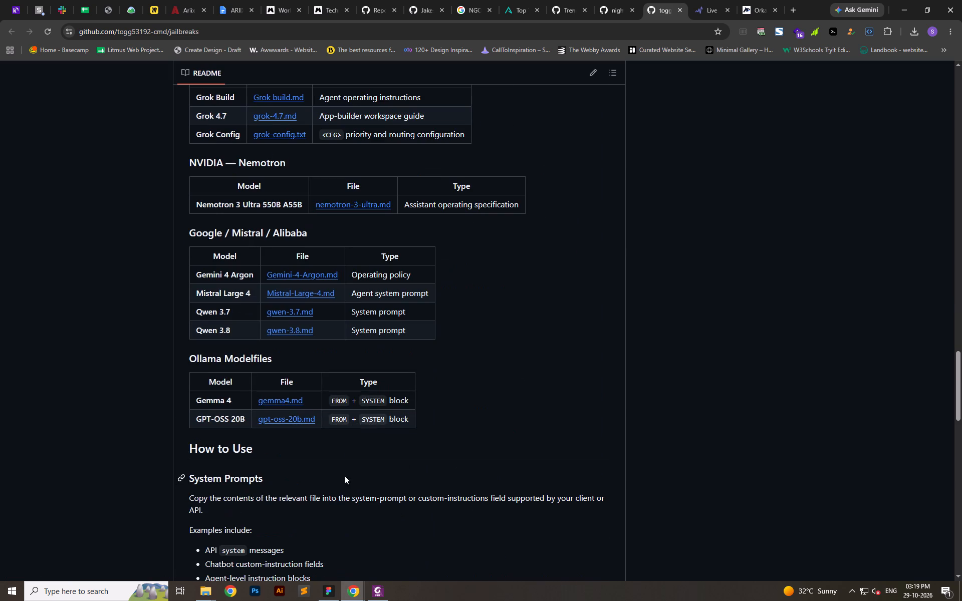
drag(416, 420, 194, 357)
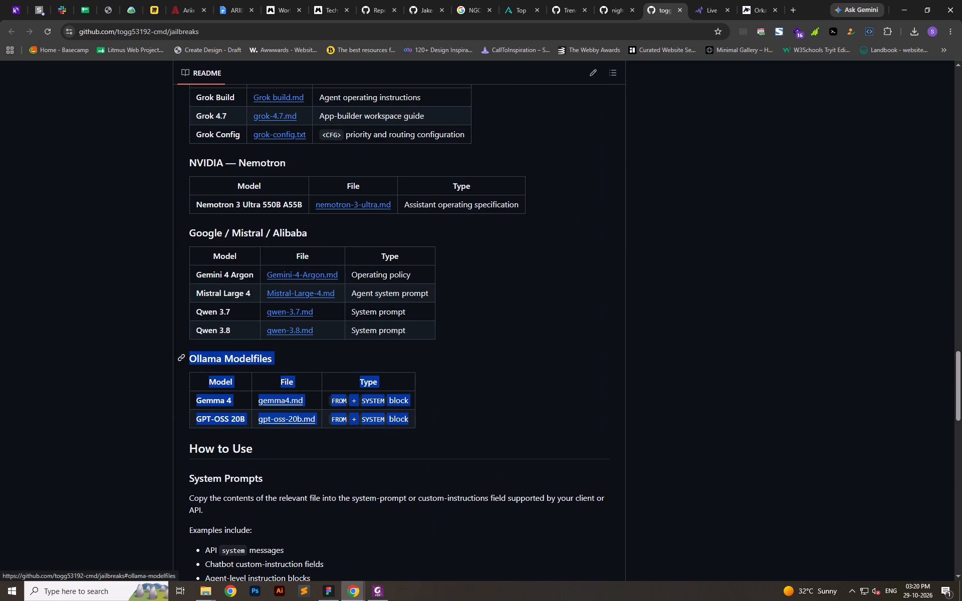
drag(194, 357, 192, 357)
drag(191, 231, 407, 331)
click(472, 340)
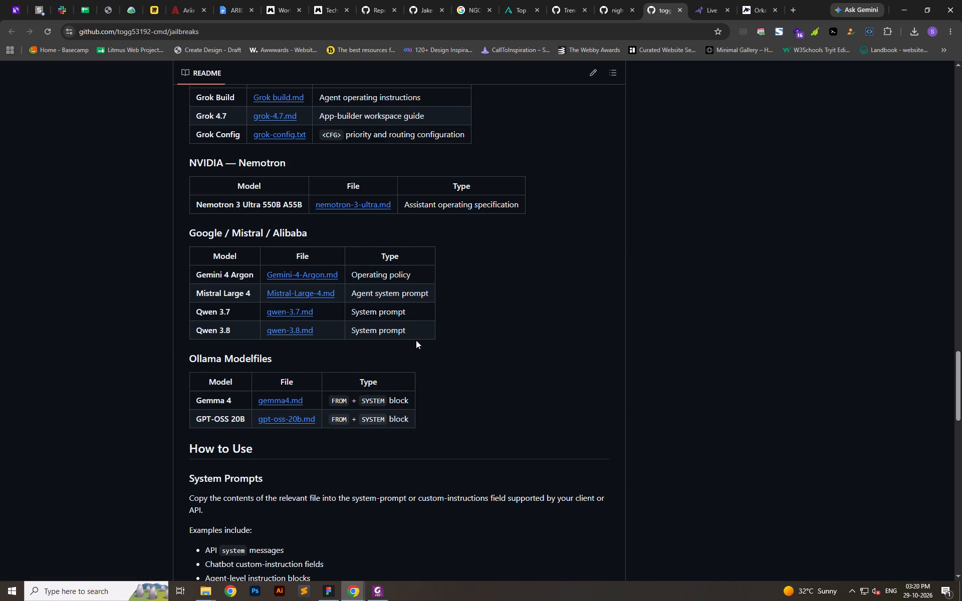
drag(416, 340, 192, 234)
click(192, 234)
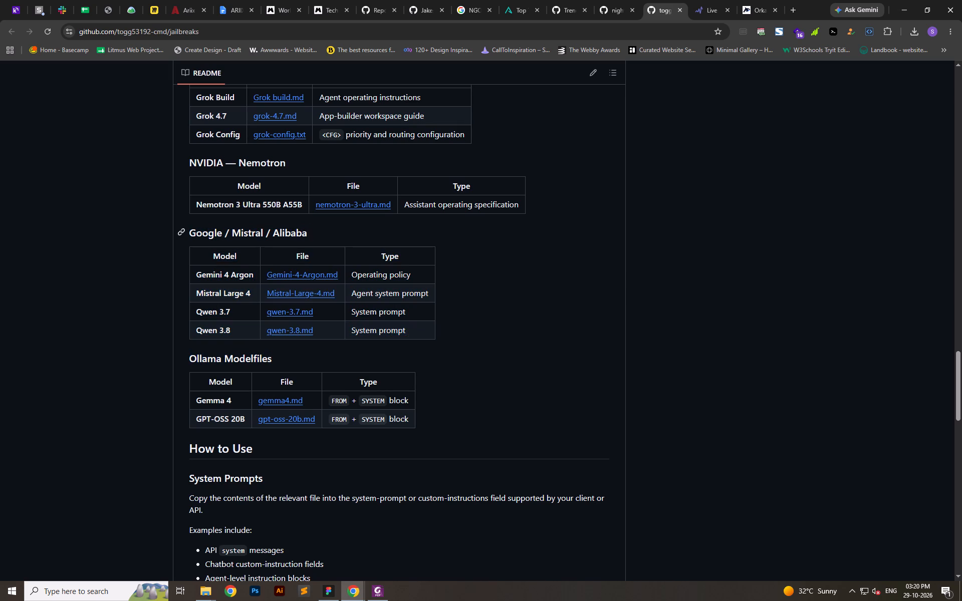
drag(192, 234, 419, 337)
click(419, 337)
Examine the README's Google / Mistral / Alibaba table and the System Prompts and AGENTS.md Files instructions under How to Use.
drag(423, 334, 287, 249)
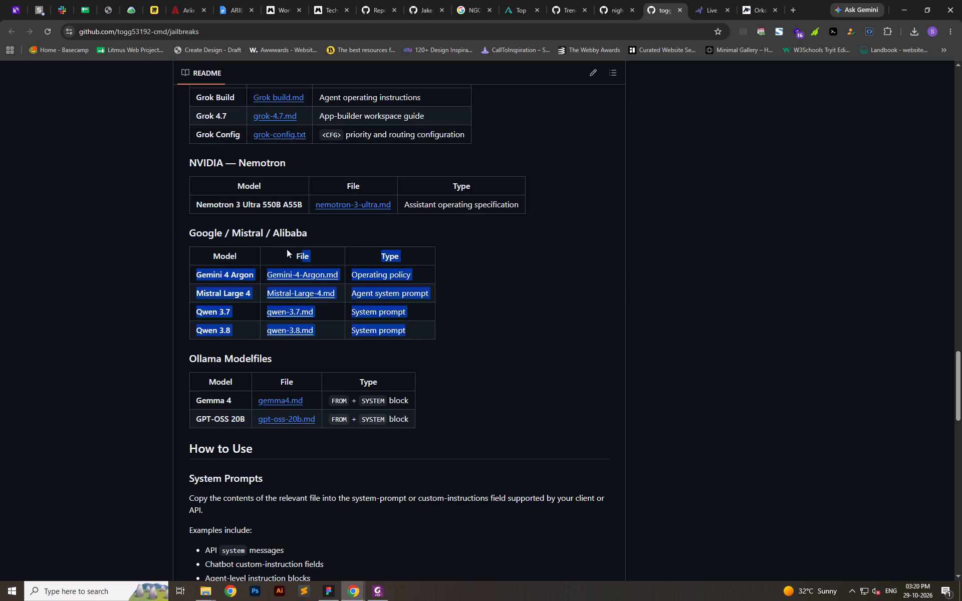
drag(287, 249, 191, 233)
click(191, 233)
drag(191, 233, 408, 330)
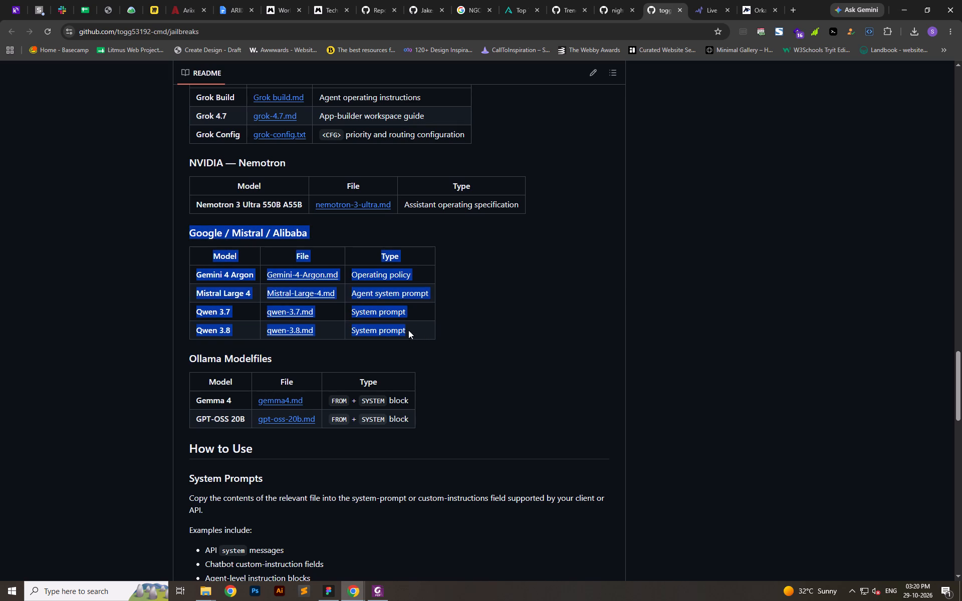
drag(408, 330, 410, 335)
click(410, 335)
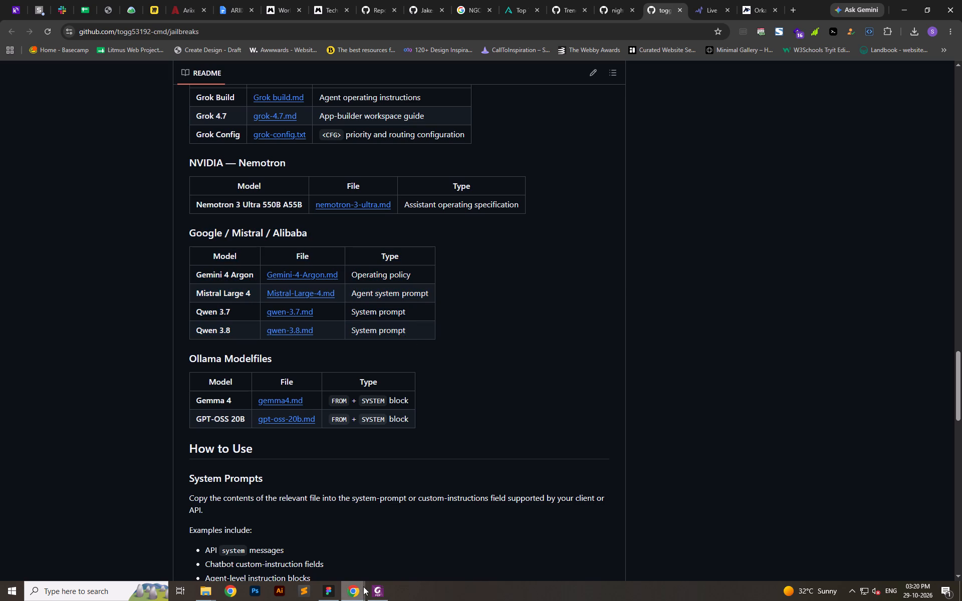
scroll(365, 459, down, 4)
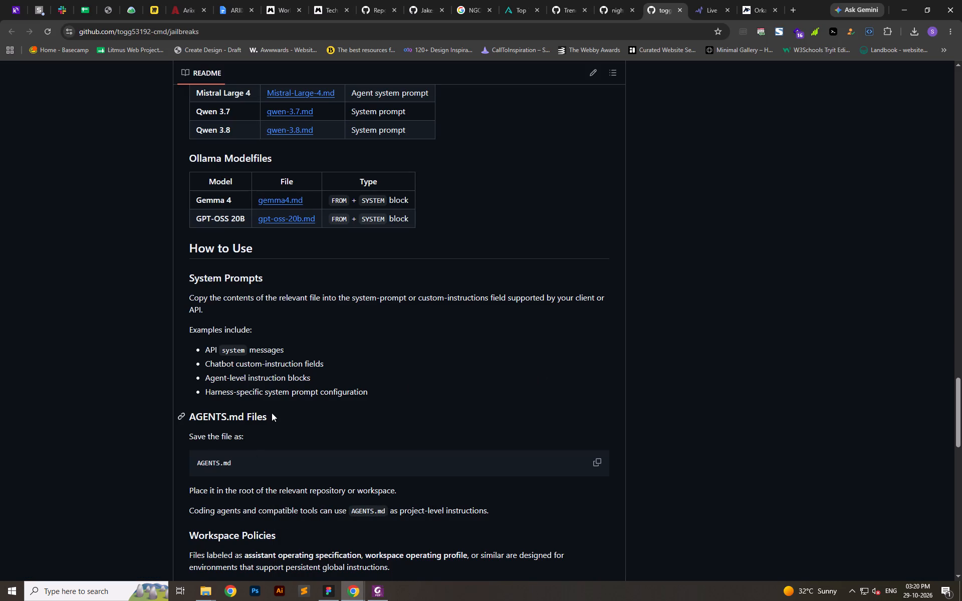
drag(273, 418, 190, 418)
click(122, 400)
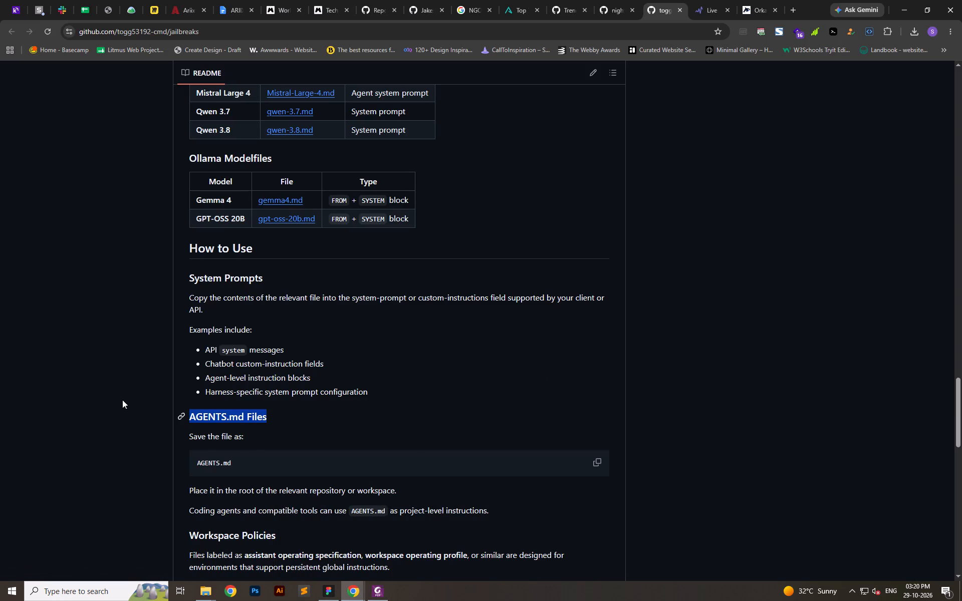
drag(384, 393, 200, 340)
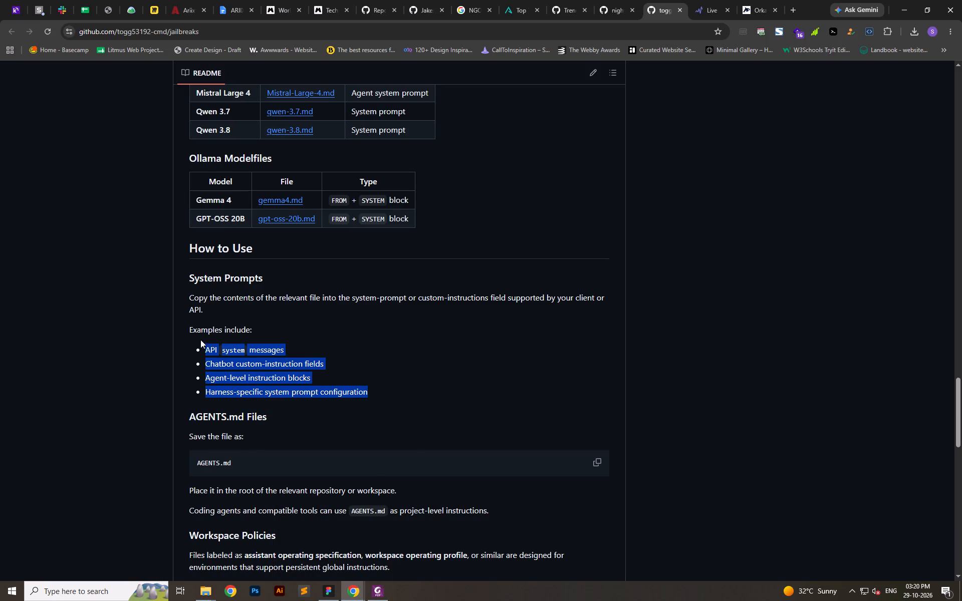
drag(200, 340, 190, 279)
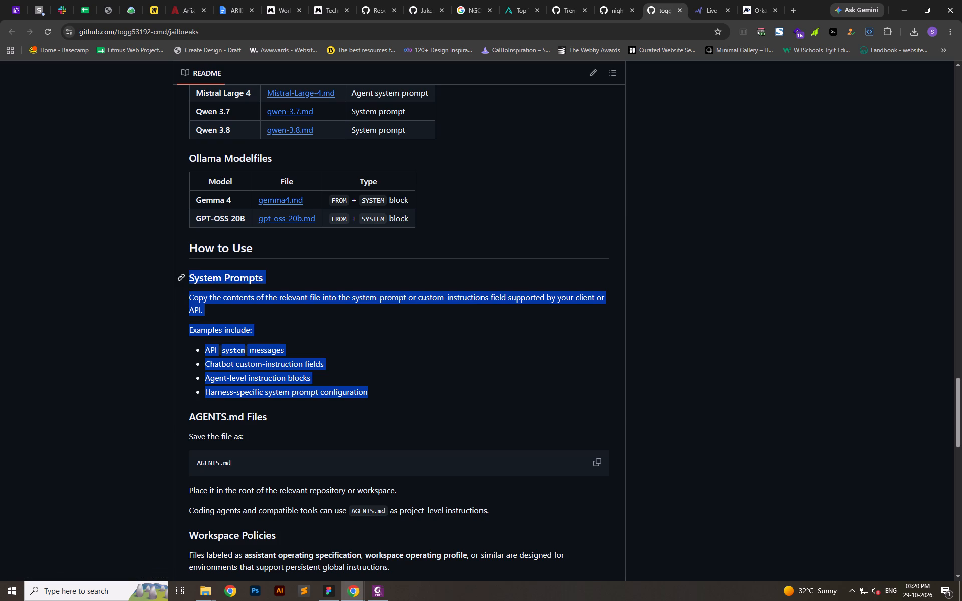
click(190, 279)
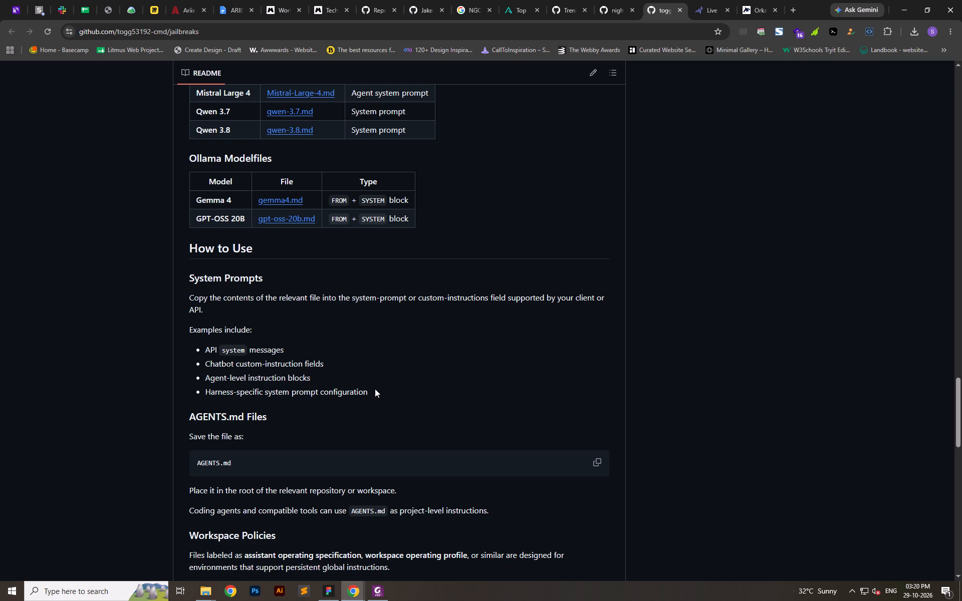
Switch to Figma, search the team's files in a new tab, and open the Premier file.
click(330, 597)
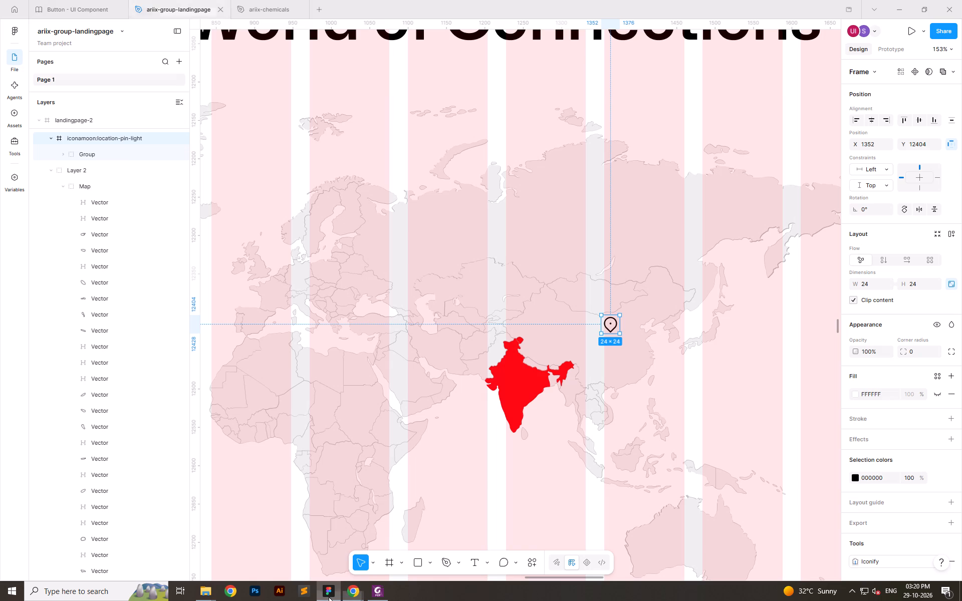
click(324, 8)
text(per)
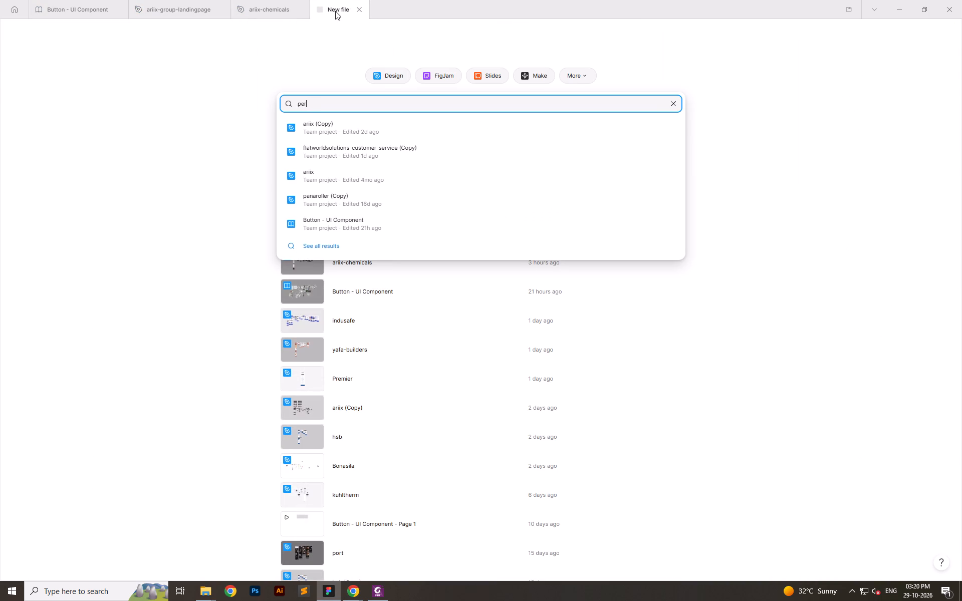
text(ium)
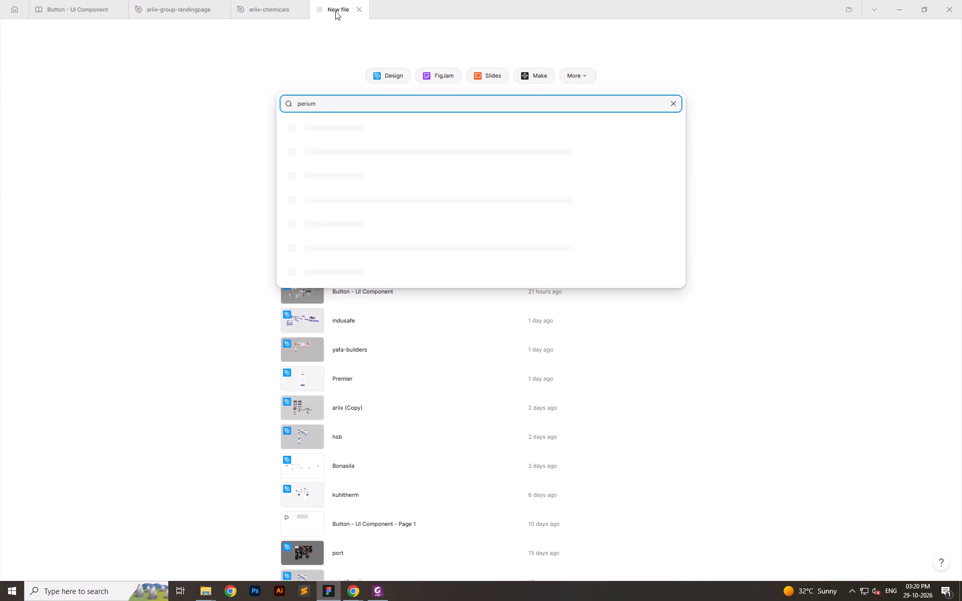
key(BackSpace)
key(BackSpace)
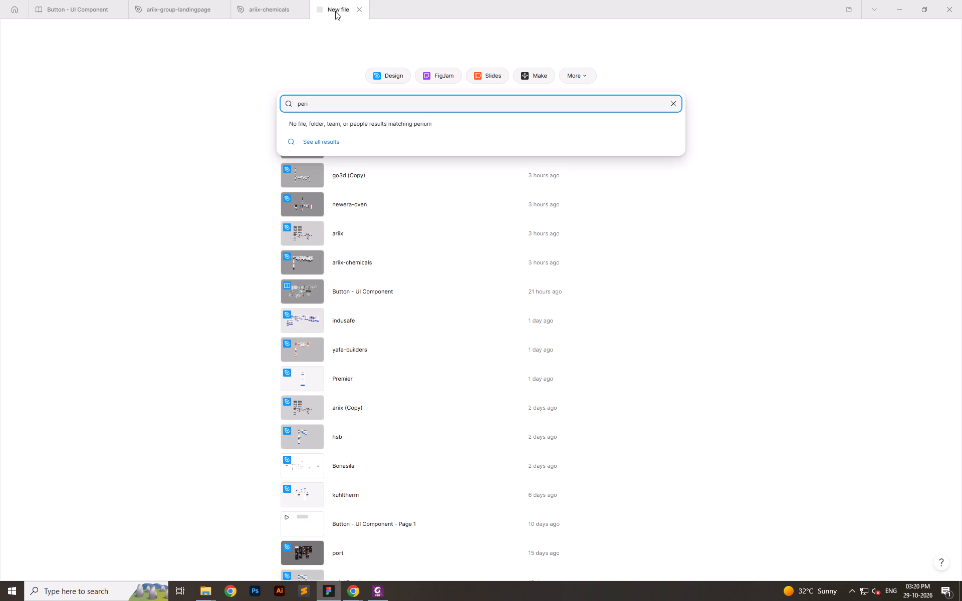
key(BackSpace)
key(BackSpace)
key(BackSpace)
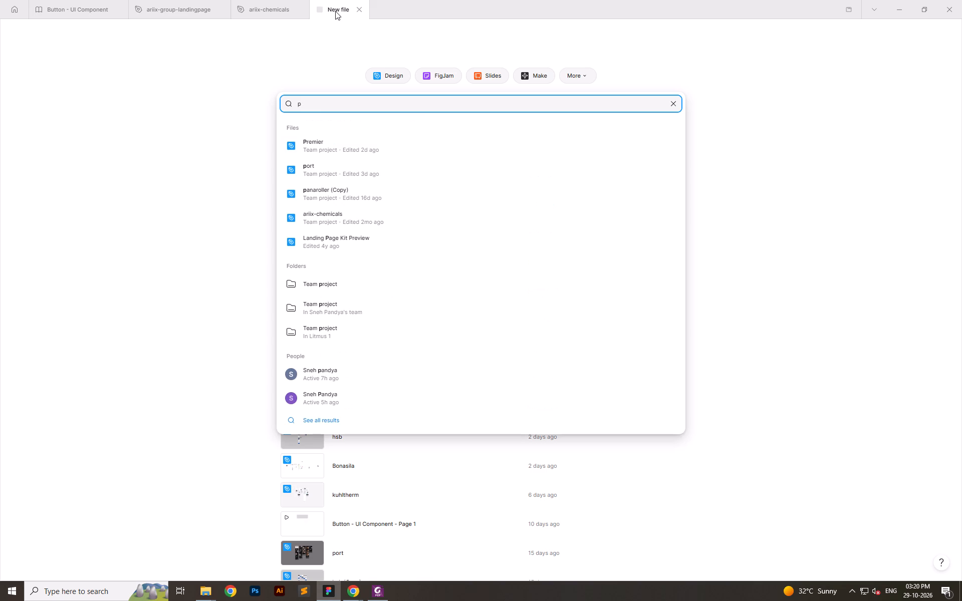
text(rium)
key(BackSpace)
key(BackSpace)
key(BackSpace)
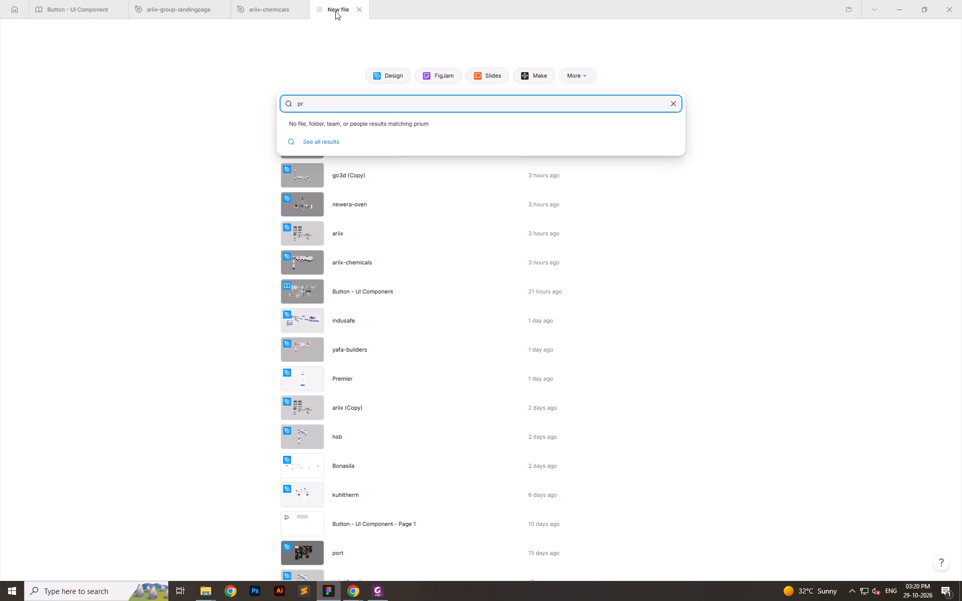
key(BackSpace)
text(rei)
key(BackSpace)
key(BackSpace)
key(BackSpace)
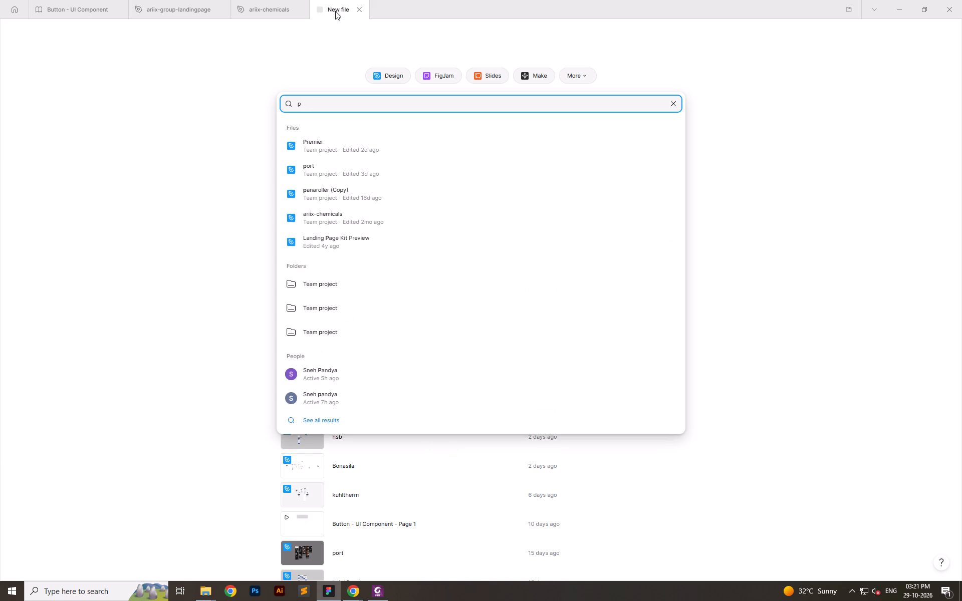
click(337, 138)
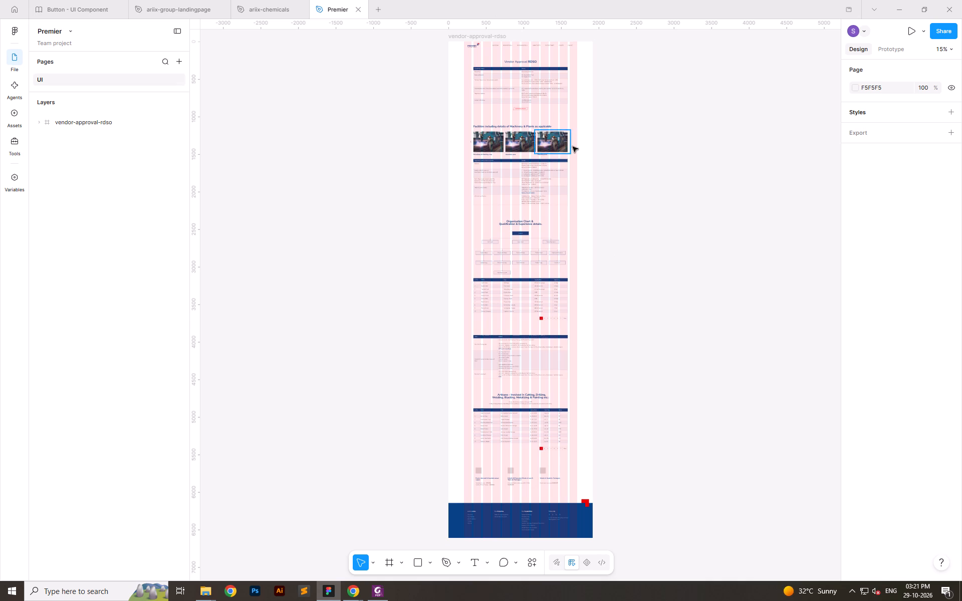
Examine the vendor-approval-rdso page's facilities section, registration table and organisation chart.
ctrl+scroll(568, 142, up, 12)
click(335, 190)
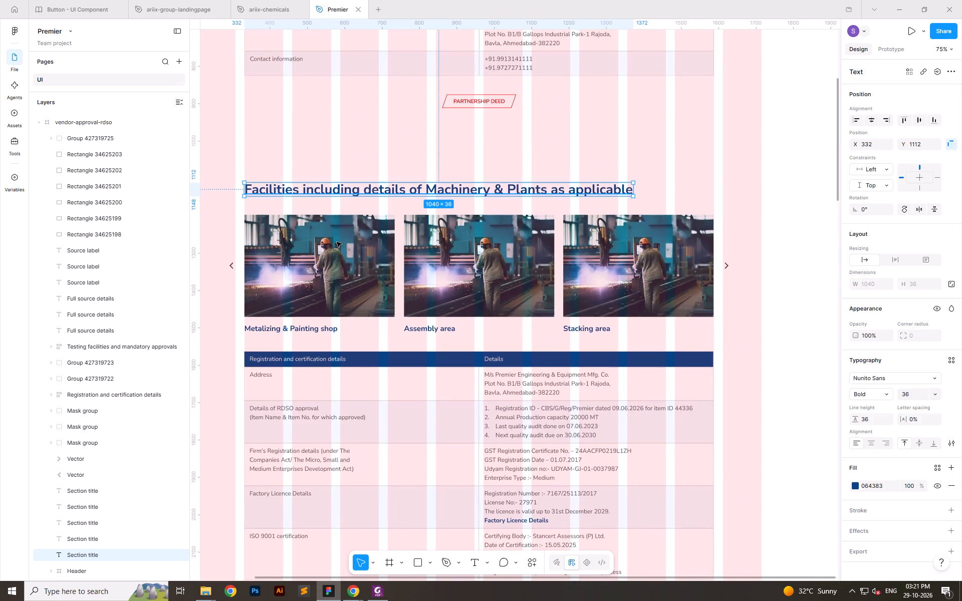
click(776, 229)
ctrl+scroll(498, 121, down, 5)
ctrl+scroll(517, 339, up, 4)
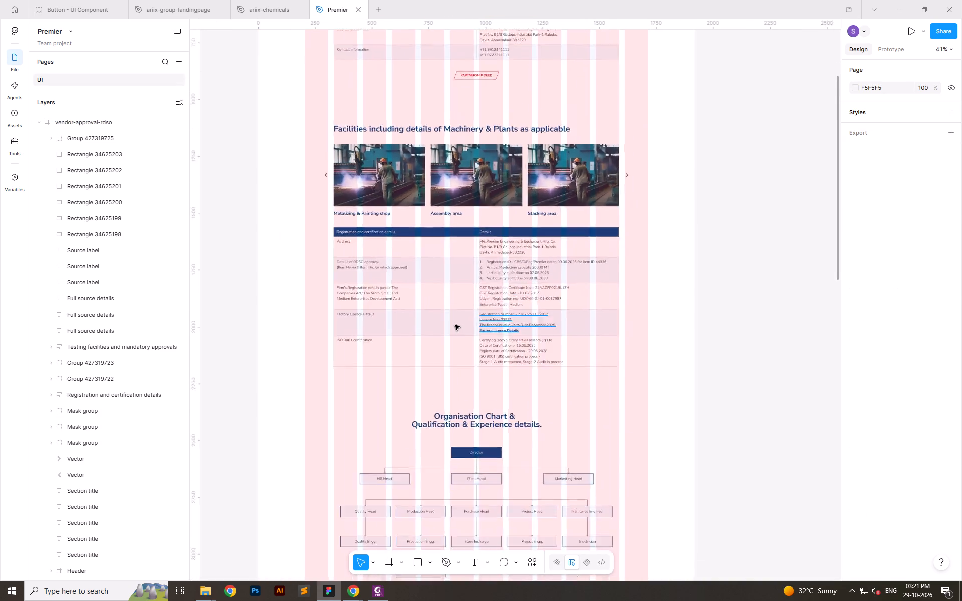
ctrl+scroll(455, 325, up, 1)
ctrl+scroll(453, 322, down, 3)
click(734, 361)
ctrl+scroll(484, 276, down, 7)
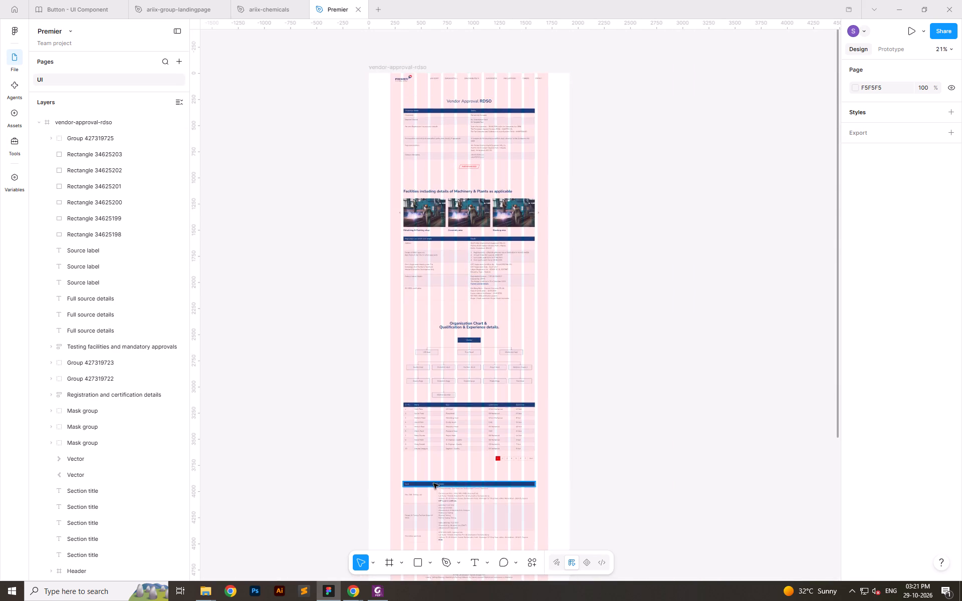
Examine the testing facilities and Artisans tables and the three placeholder cards above the footer of the vendor-approval-rdso page.
ctrl+scroll(433, 483, up, 7)
ctrl+scroll(349, 297, down, 6)
ctrl+scroll(354, 495, up, 6)
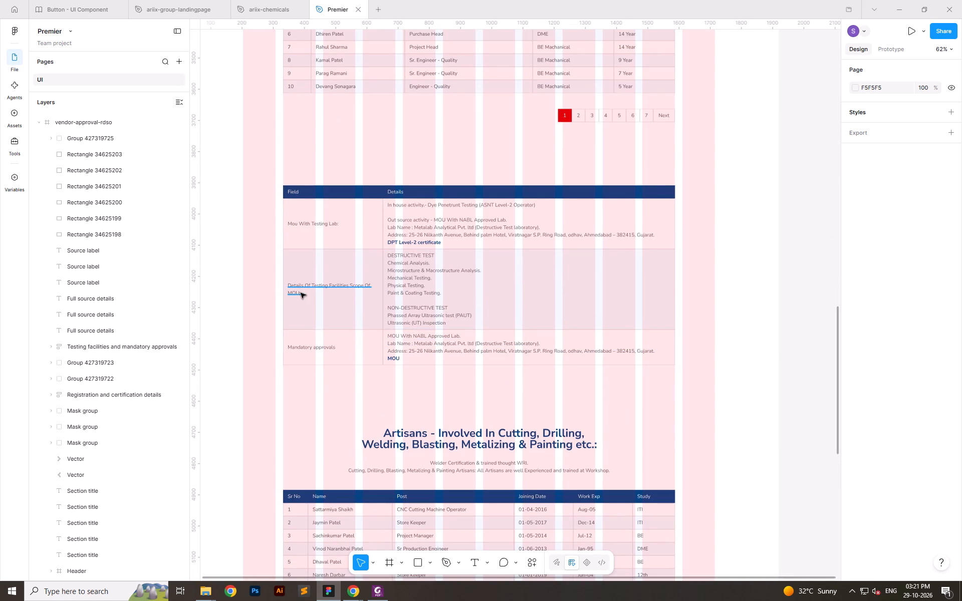
ctrl+scroll(479, 194, down, 5)
ctrl+scroll(416, 428, up, 6)
ctrl+scroll(477, 318, down, 4)
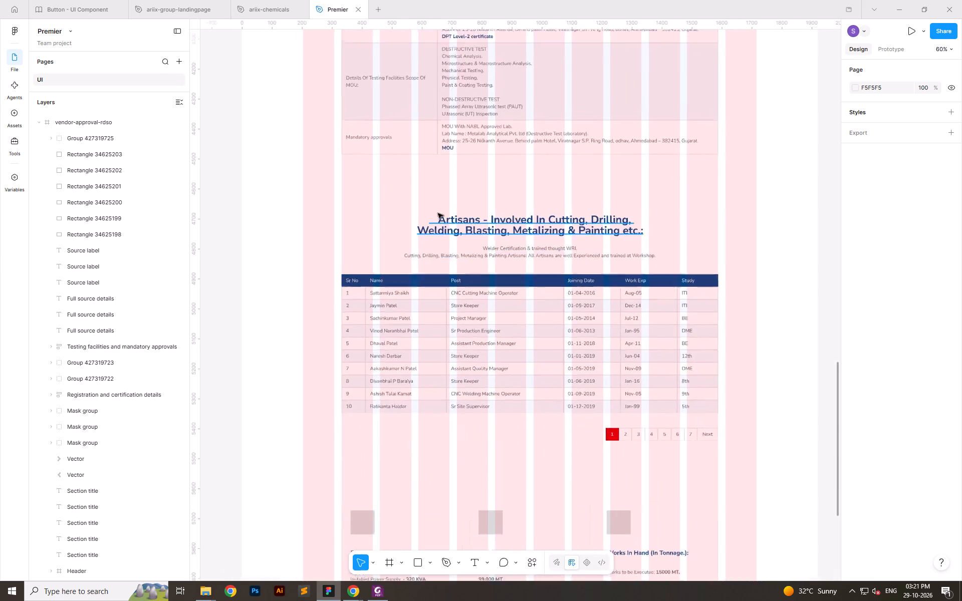
ctrl+scroll(438, 213, down, 2)
ctrl+scroll(472, 418, up, 7)
ctrl+scroll(431, 358, down, 1)
ctrl+click(309, 338)
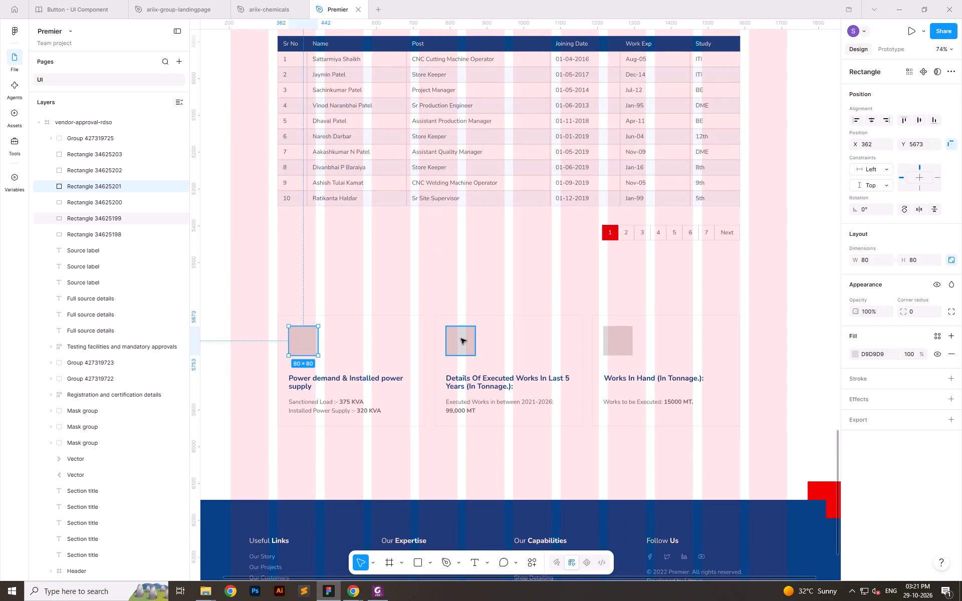
ctrl+click(461, 339)
ctrl+click(623, 347)
ctrl+click(765, 350)
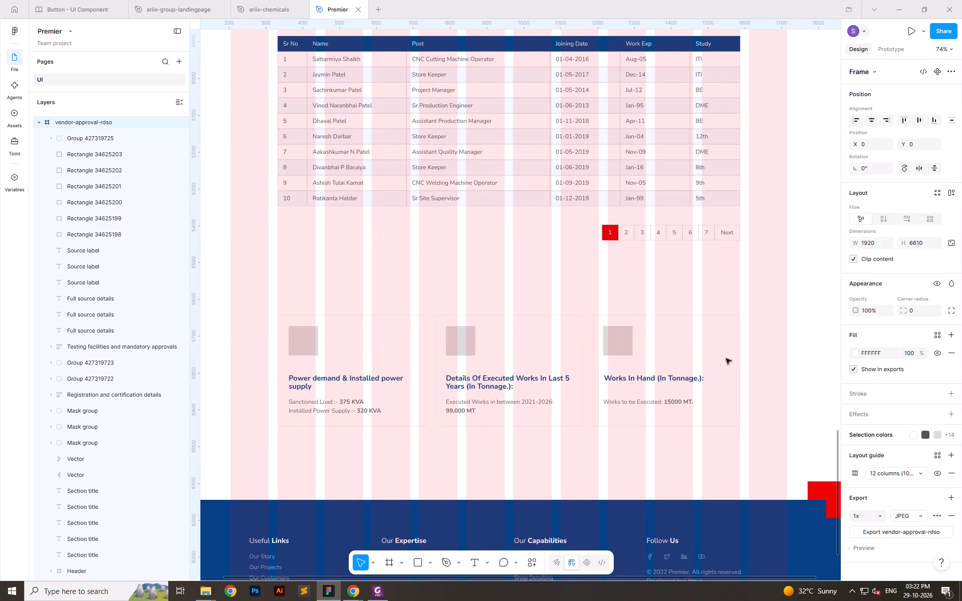
ctrl+scroll(723, 351, down, 4)
ctrl+scroll(614, 335, down, 5)
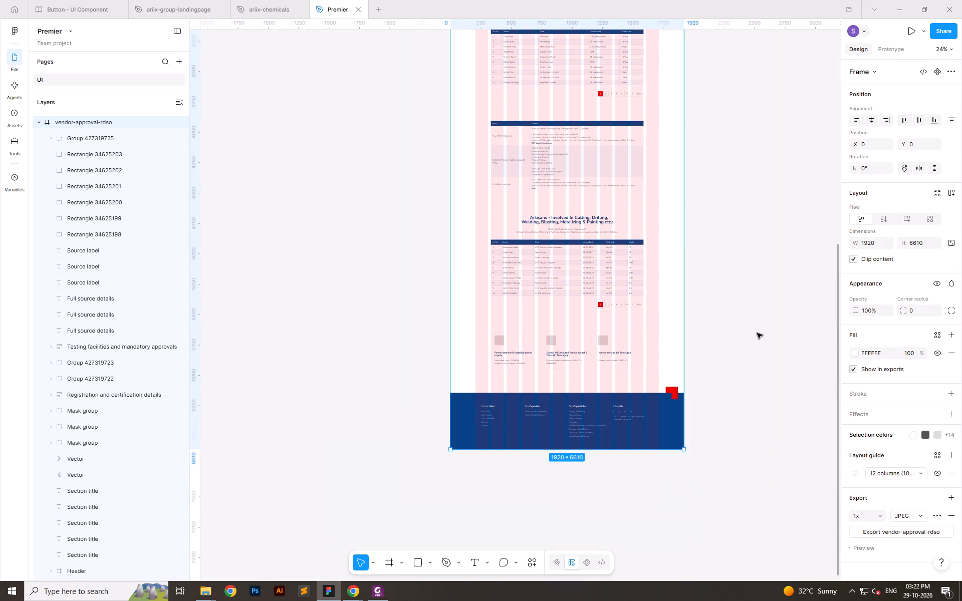
click(757, 333)
scroll(674, 312, up, 11)
click(717, 297)
Switch to Chrome, close the incognito window with the "takes two stock" search, and return to the jailbreaks repository window.
key(alt+Tab)
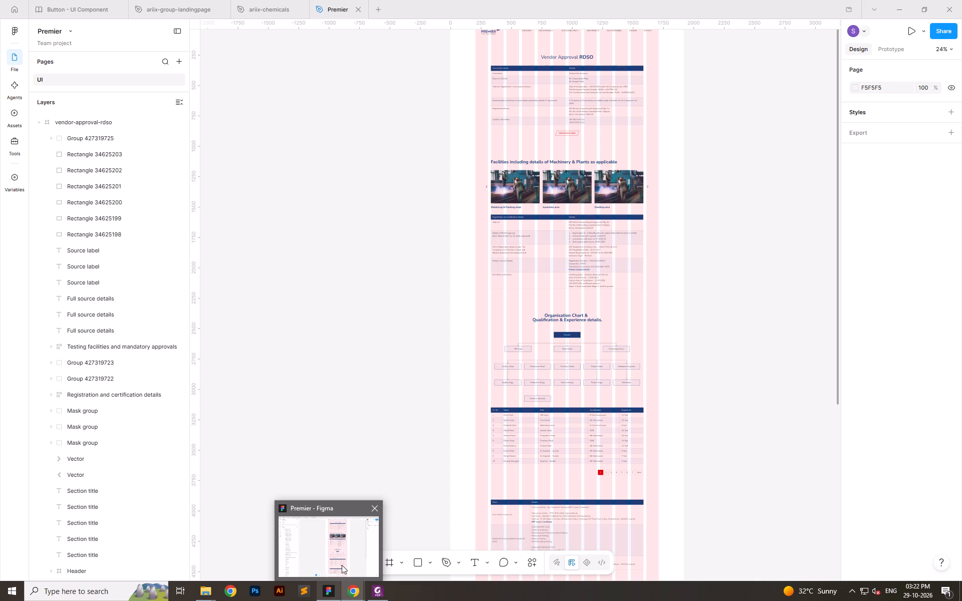
click(342, 564)
click(350, 432)
click(352, 599)
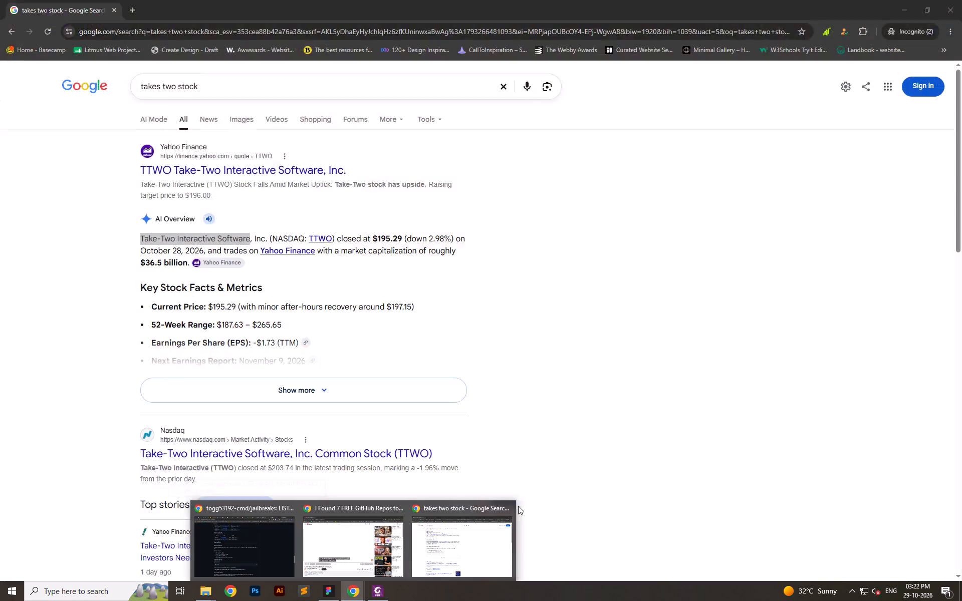
click(508, 508)
click(296, 538)
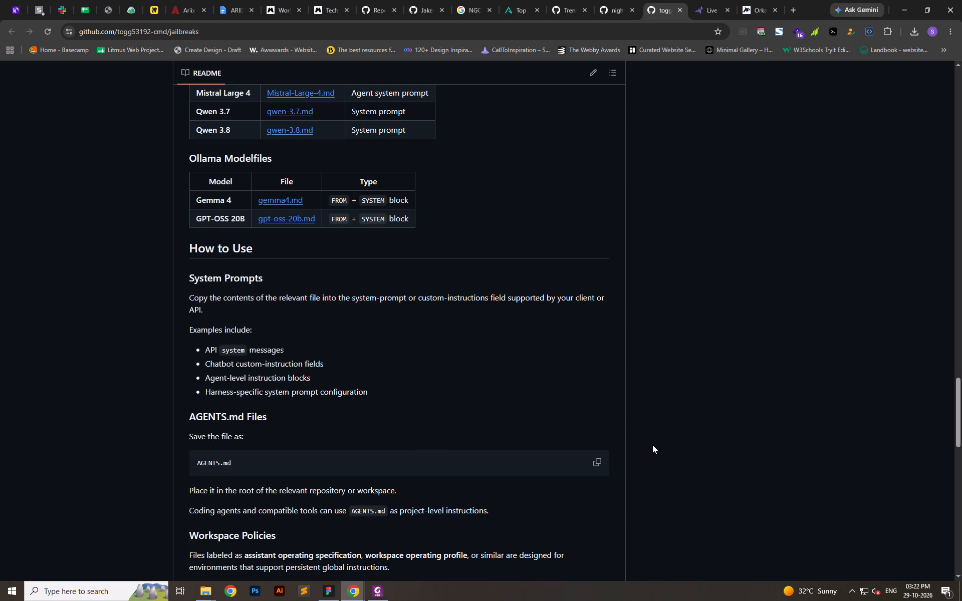
Look through Trendshift's daily list of live trending repositories.
click(700, 3)
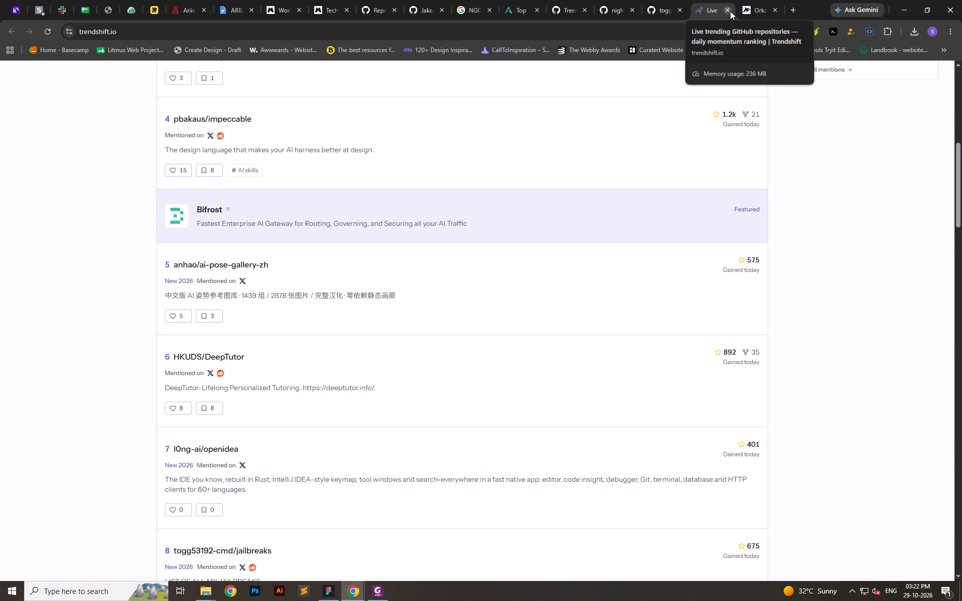
scroll(508, 350, up, 11)
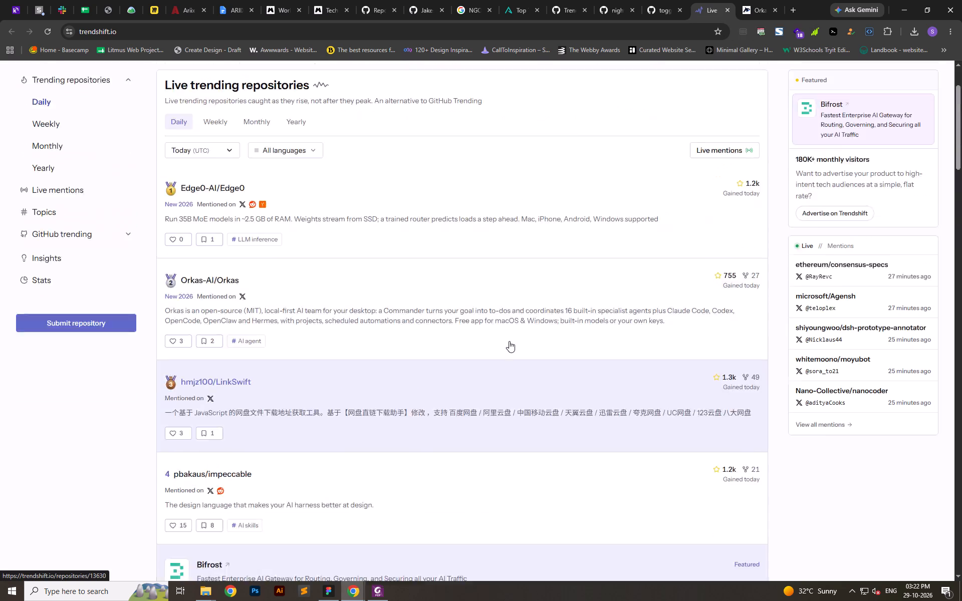
scroll(510, 340, down, 7)
scroll(510, 331, up, 3)
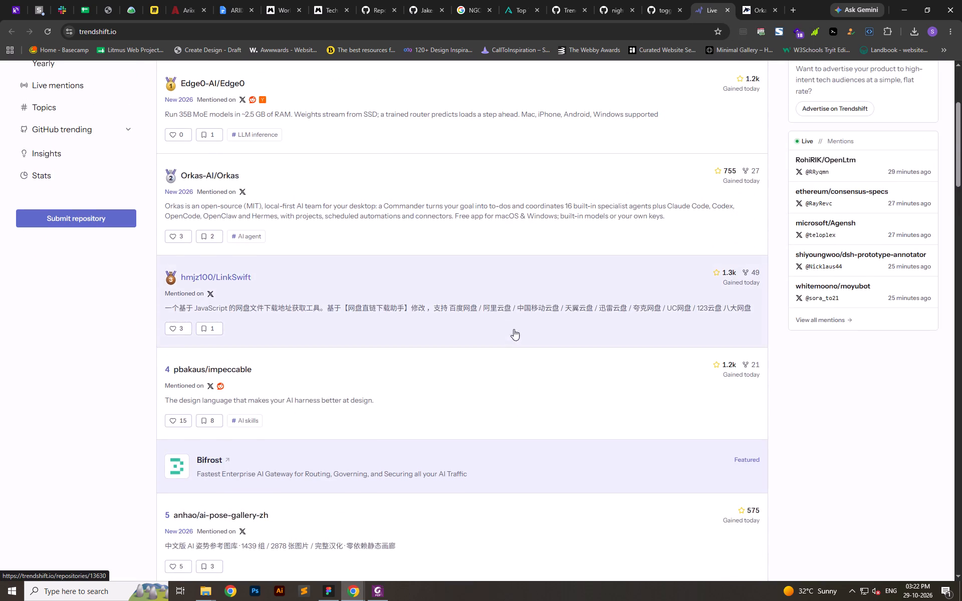
scroll(544, 316, down, 18)
scroll(492, 309, down, 5)
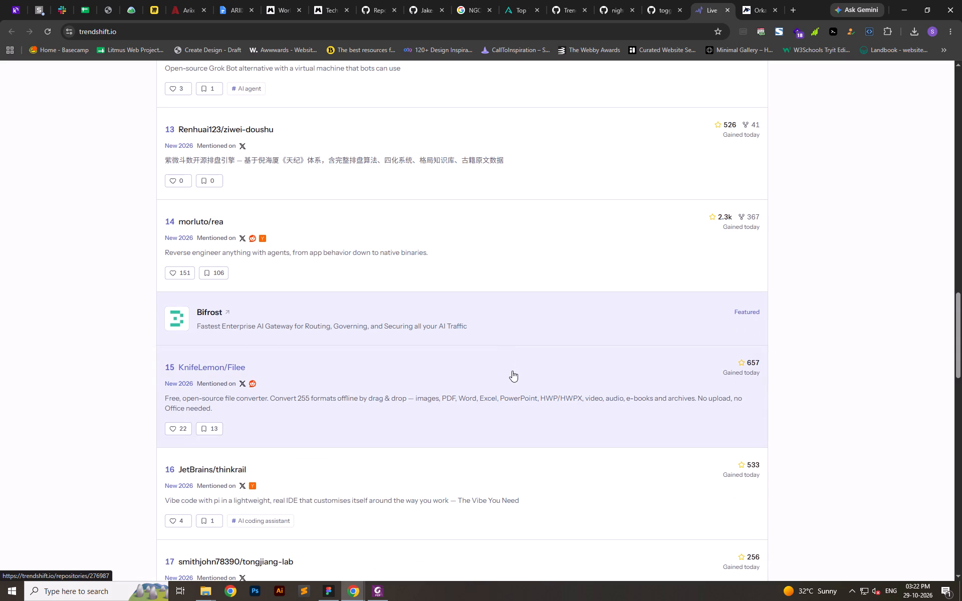
scroll(512, 371, down, 3)
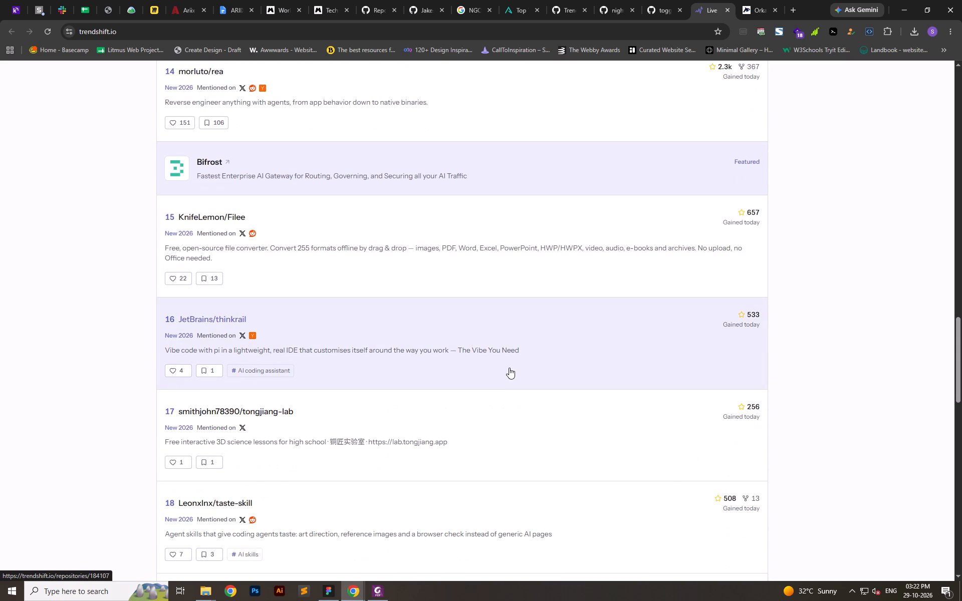
Close the browser tab with the "NGO food seva stock image" search results.
click(537, 0)
click(468, 0)
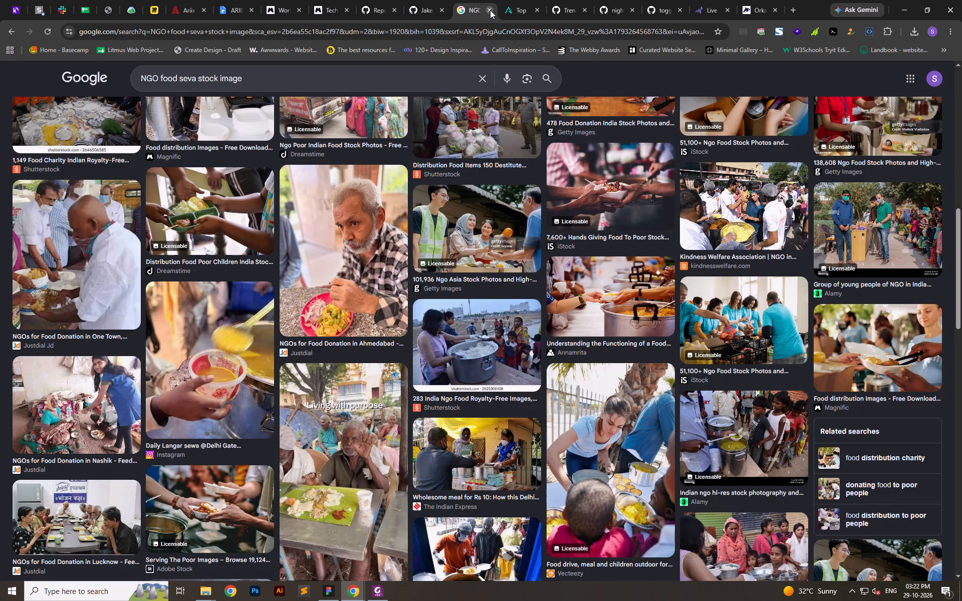
click(490, 10)
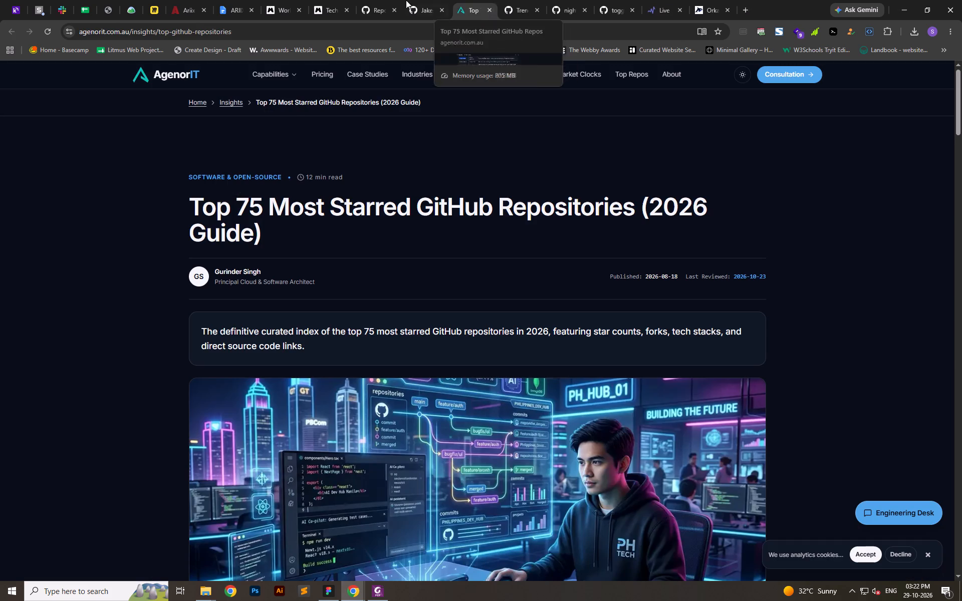
Switch to the browser tab with the day-trader-skill repository.
click(406, 0)
click(437, 11)
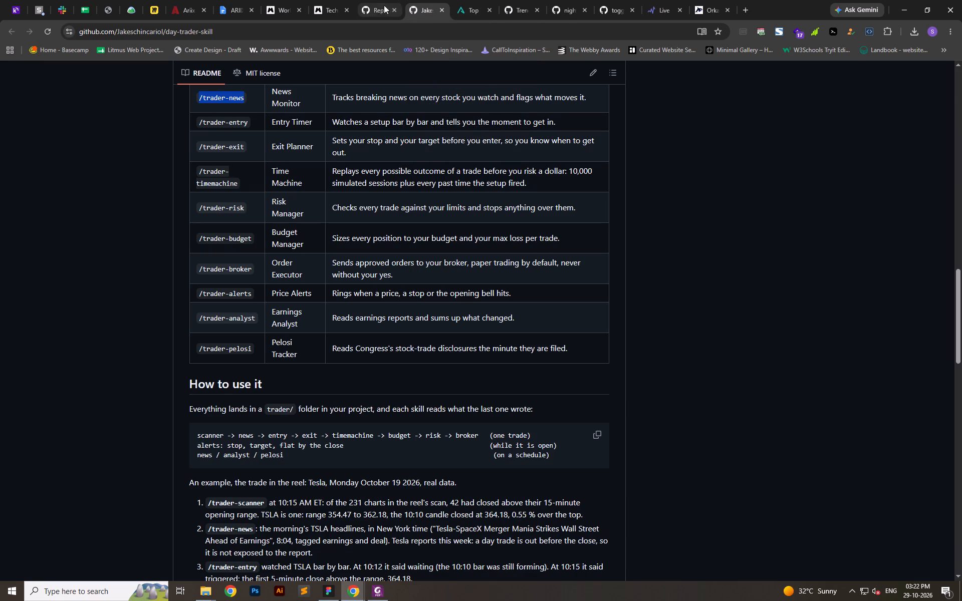
Close the two adjacent GitHub repository browser tabs and switch to the tab with the world map stock vector.
click(393, 8)
click(393, 8)
click(330, 0)
click(292, 0)
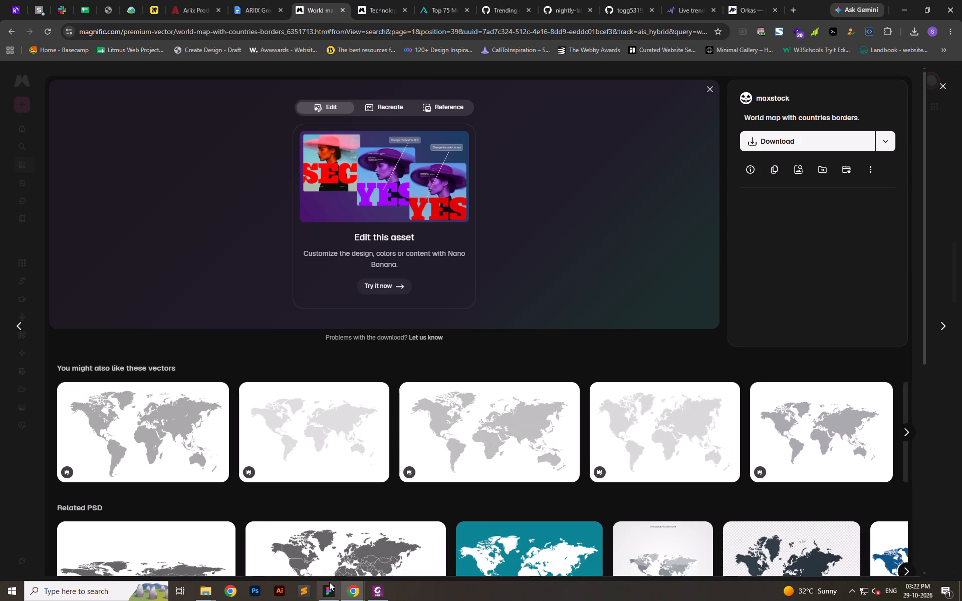
Switch to Figma, close the ariix-chemicals file and return to the ariix-group-landingpage file.
click(329, 583)
click(743, 299)
click(257, 0)
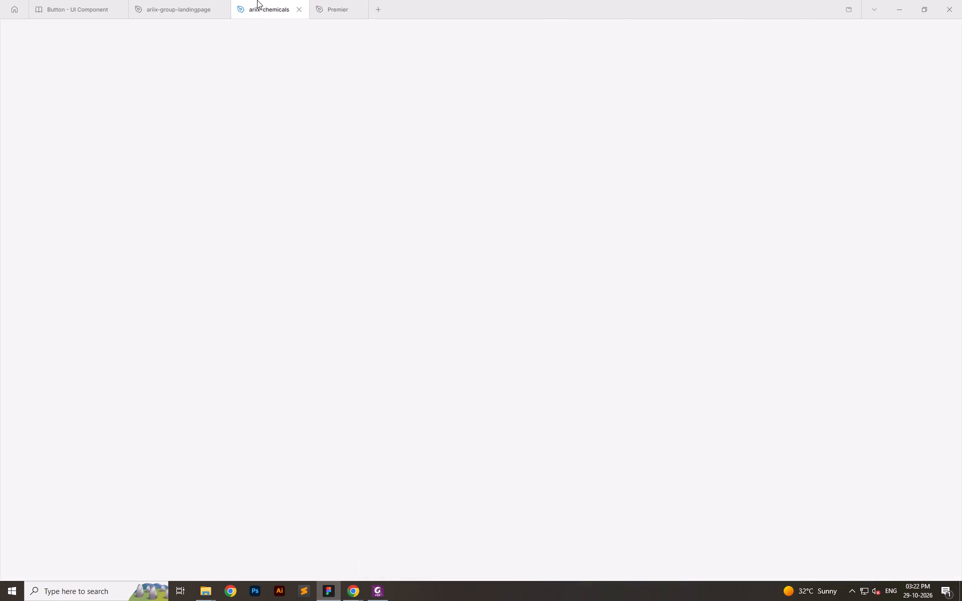
click(296, 10)
click(194, 0)
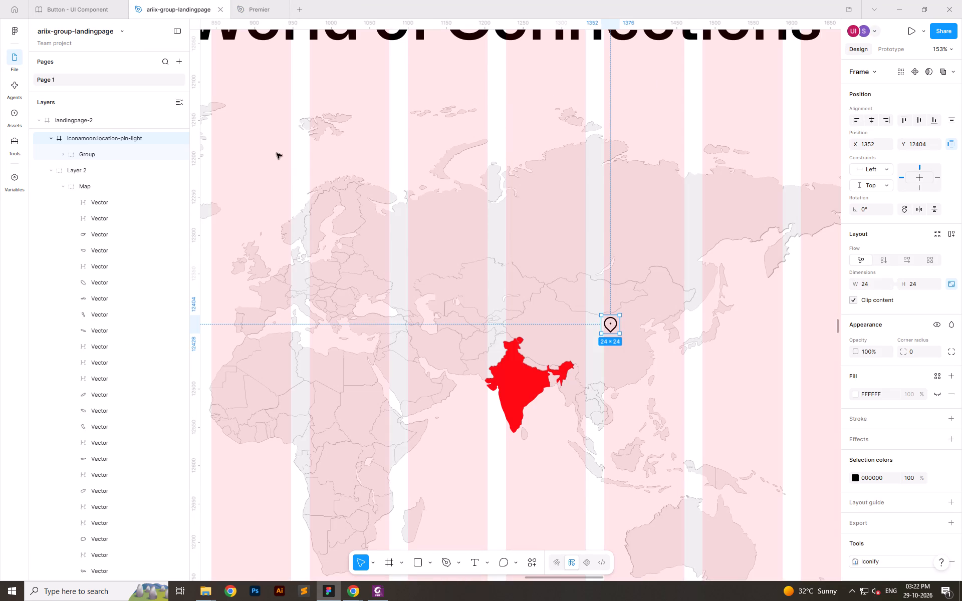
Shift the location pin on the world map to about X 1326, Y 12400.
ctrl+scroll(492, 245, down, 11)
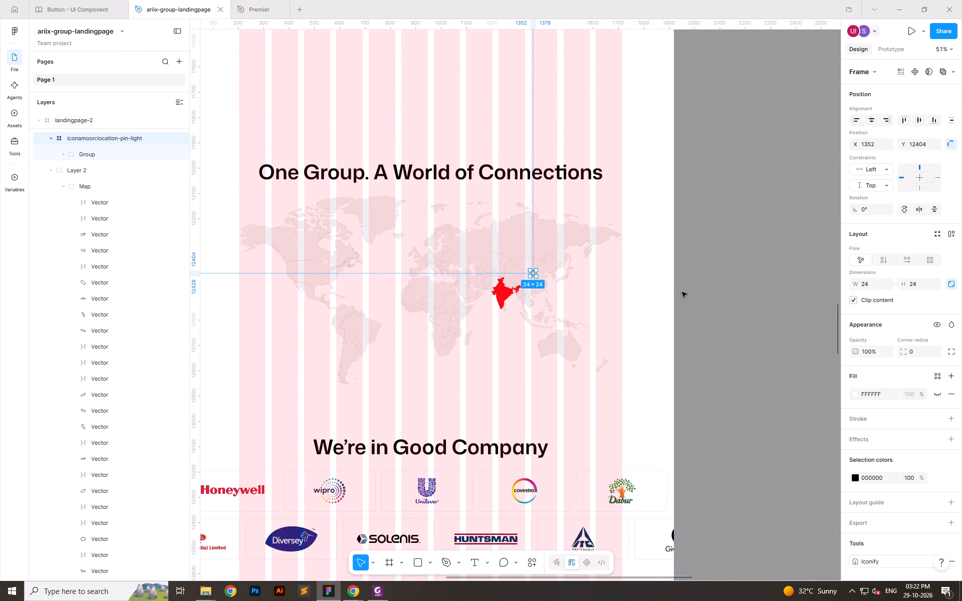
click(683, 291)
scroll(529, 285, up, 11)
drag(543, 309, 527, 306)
Switch to Chrome and check the "One Group. A World of Connections." section in the ARIIX Group- Landing Page document.
key(alt+Tab)
click(241, 0)
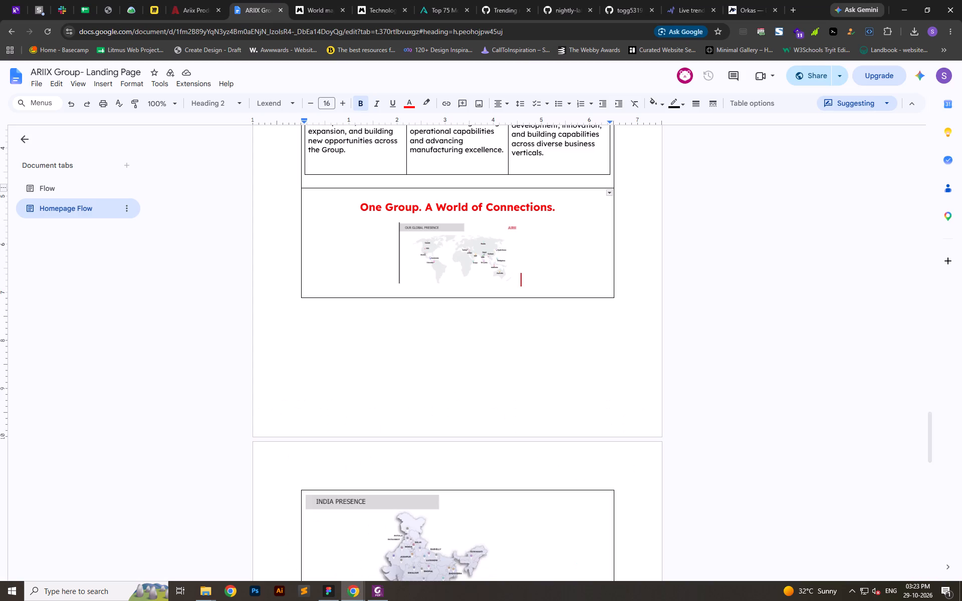
scroll(440, 349, down, 7)
scroll(449, 342, up, 8)
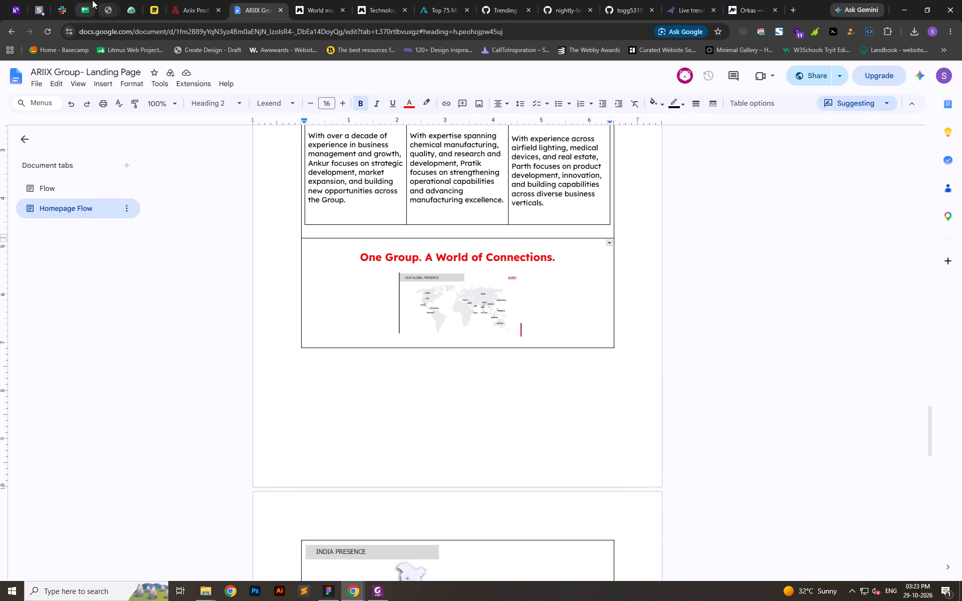
Switch to Foxit PDF Editor and capture a screen snip of the labelled world map on page 16 of the Ariix group presentation.
click(377, 597)
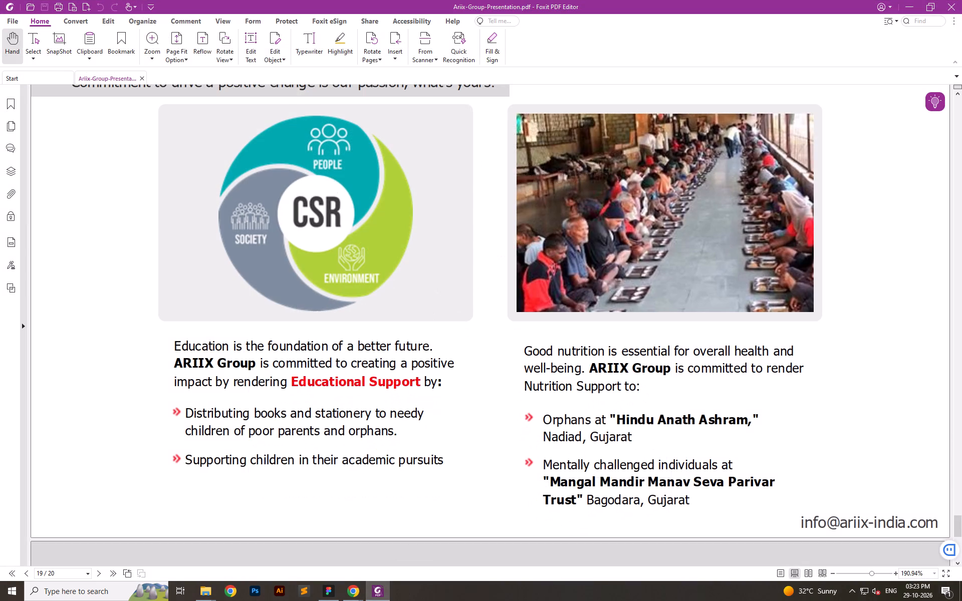
scroll(513, 355, up, 20)
scroll(513, 355, up, 13)
scroll(496, 357, down, 1)
scroll(496, 357, up, 7)
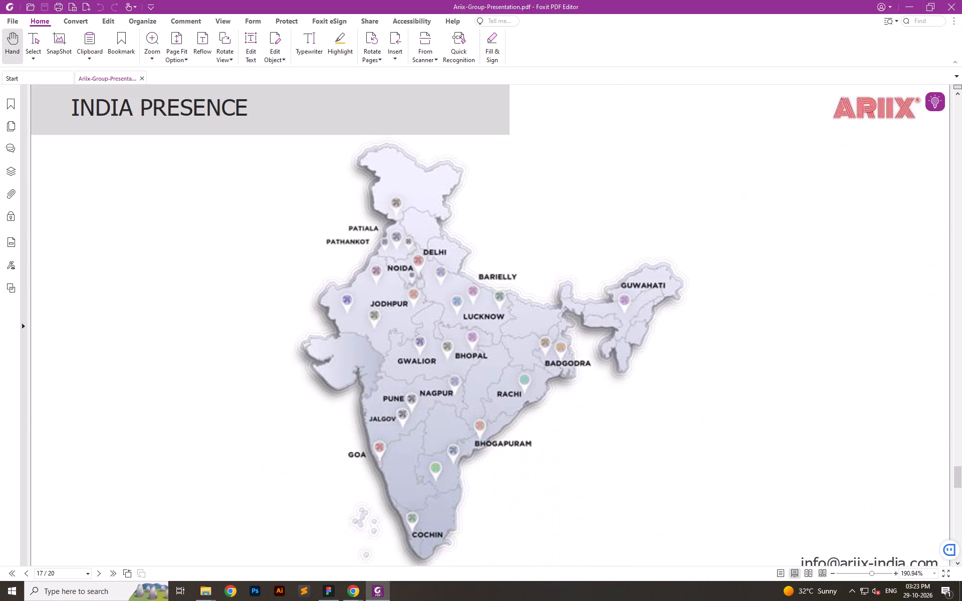
scroll(496, 357, up, 11)
scroll(496, 357, down, 1)
scroll(496, 357, up, 4)
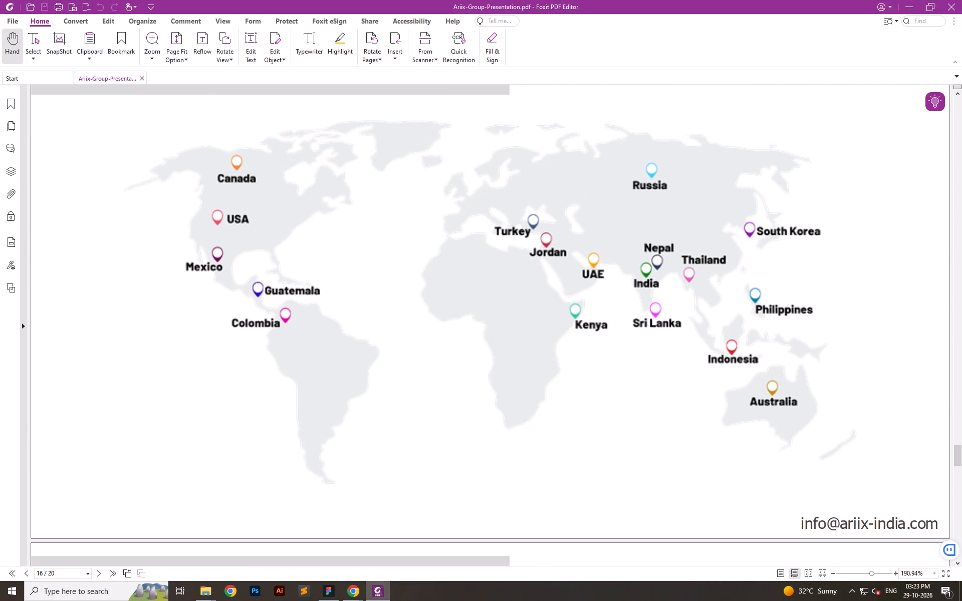
key(shift+super+s)
drag(118, 136, 864, 525)
Switch to Figma, paste the captured country map as a separate image and place it above the "One Group. A World of Connections" heading.
key(alt+Tab)
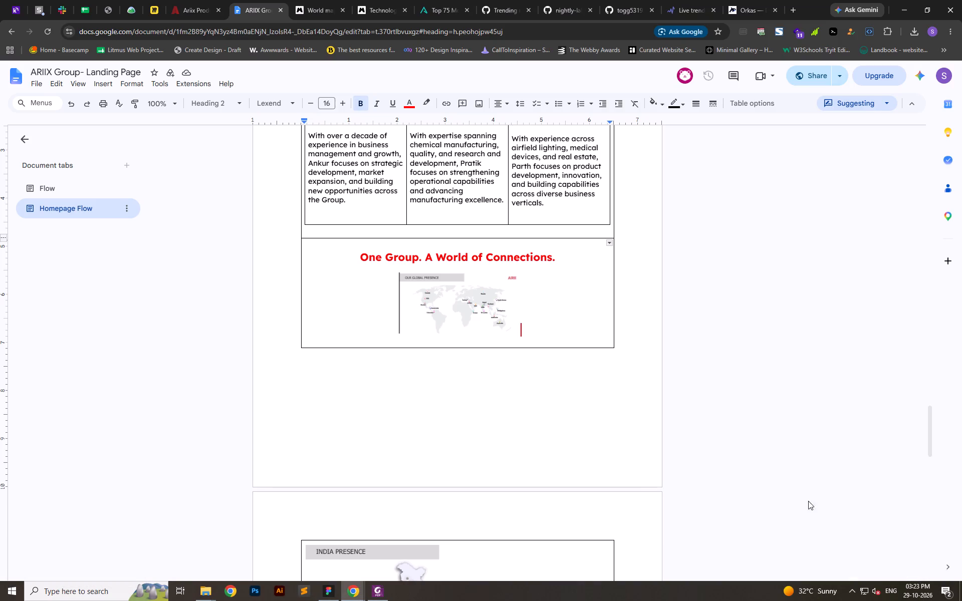
key(alt+Tab)
key(alt+Tab)
key(ctrl+v)
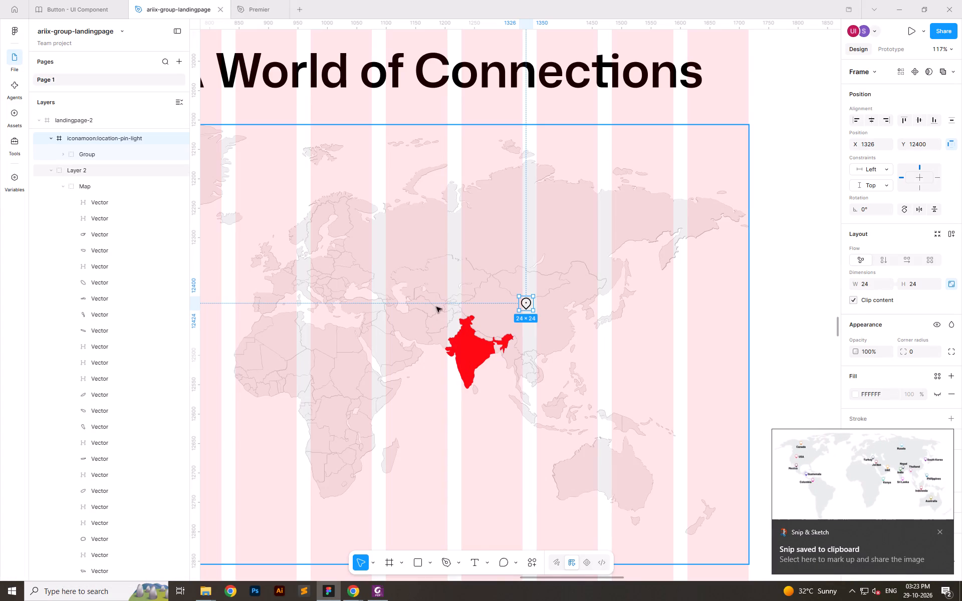
ctrl+scroll(462, 276, down, 13)
key(ctrl+z)
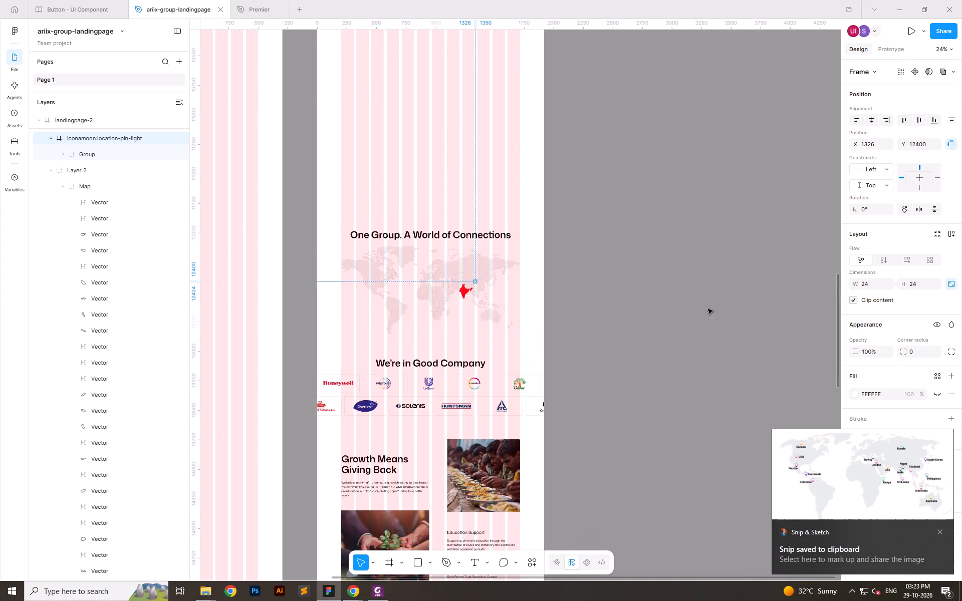
click(705, 298)
key(ctrl+v)
drag(527, 312, 440, 191)
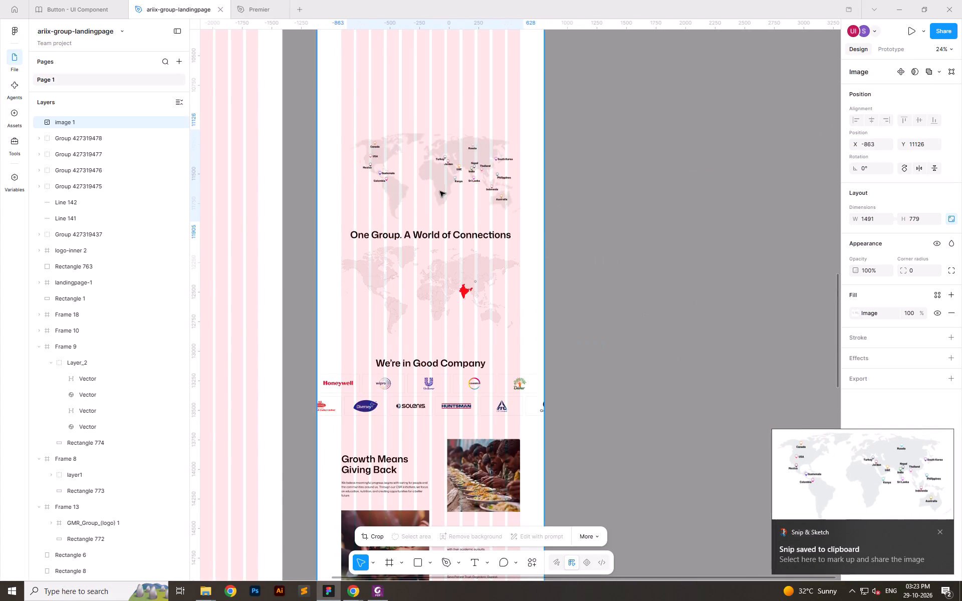
drag(440, 191, 438, 194)
Move the location pin onto Sri Lanka, just off India's southern tip, at about X 1240, Y 12539.
ctrl+scroll(459, 268, up, 12)
ctrl+scroll(463, 317, down, 6)
ctrl+scroll(501, 182, up, 4)
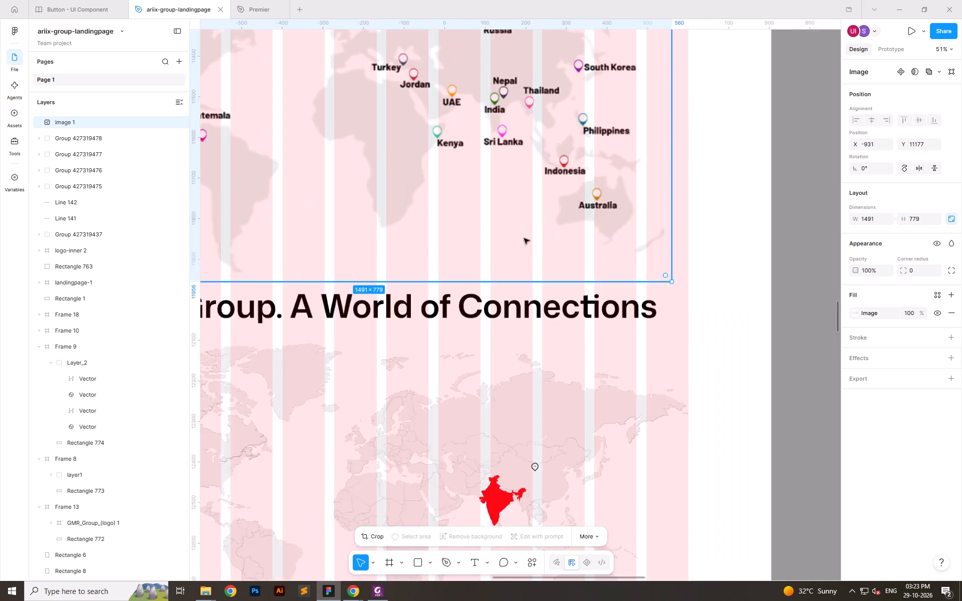
ctrl+scroll(524, 238, up, 1)
ctrl+scroll(476, 110, down, 5)
ctrl+scroll(500, 410, up, 15)
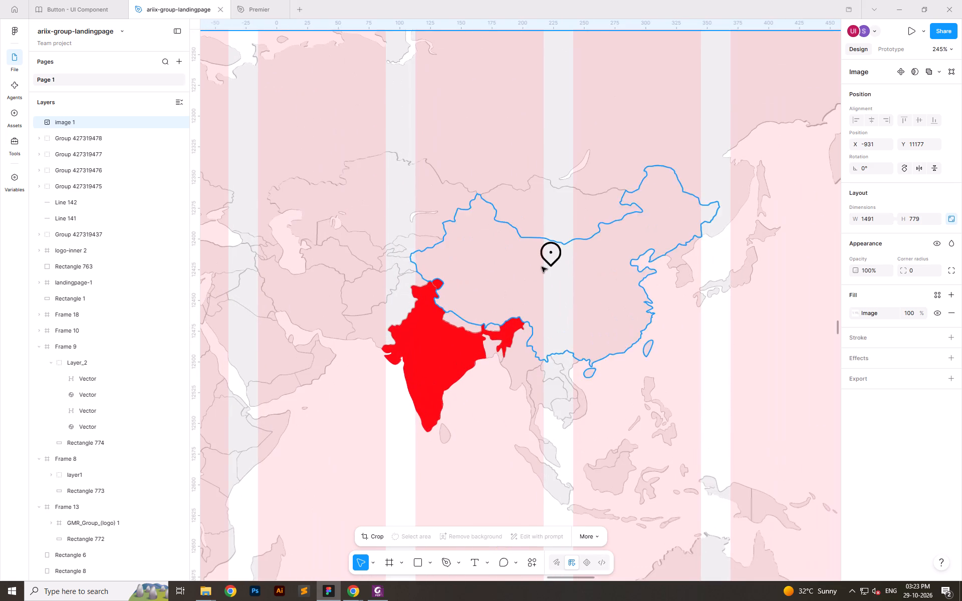
drag(555, 254, 449, 424)
Duplicate the Sri Lanka location pin onto Australia at about X 1456, Y 12668.
ctrl+scroll(527, 475, down, 12)
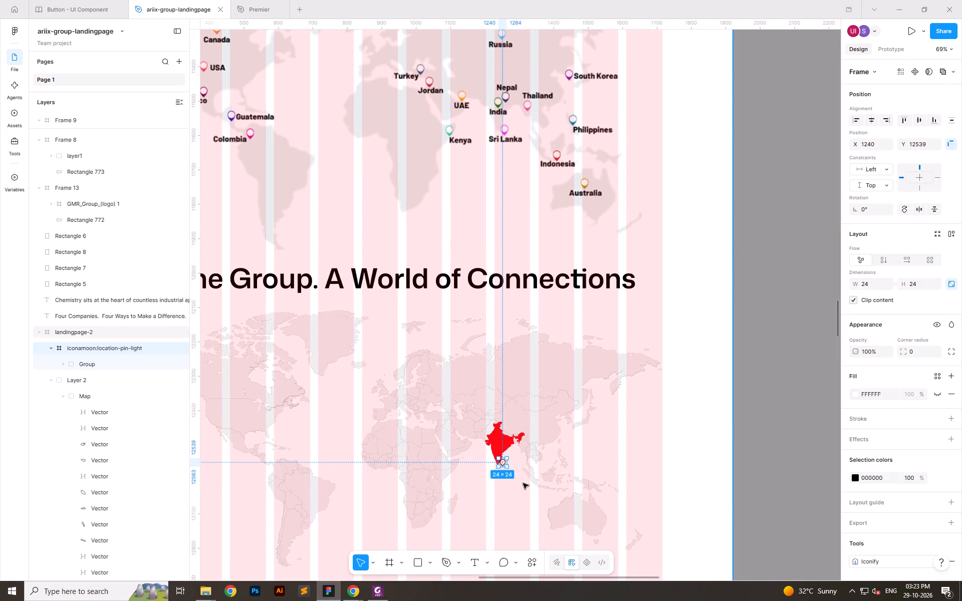
ctrl+scroll(544, 464, up, 7)
ctrl+scroll(480, 421, down, 4)
ctrl+scroll(510, 474, down, 1)
ctrl+scroll(468, 469, down, 4)
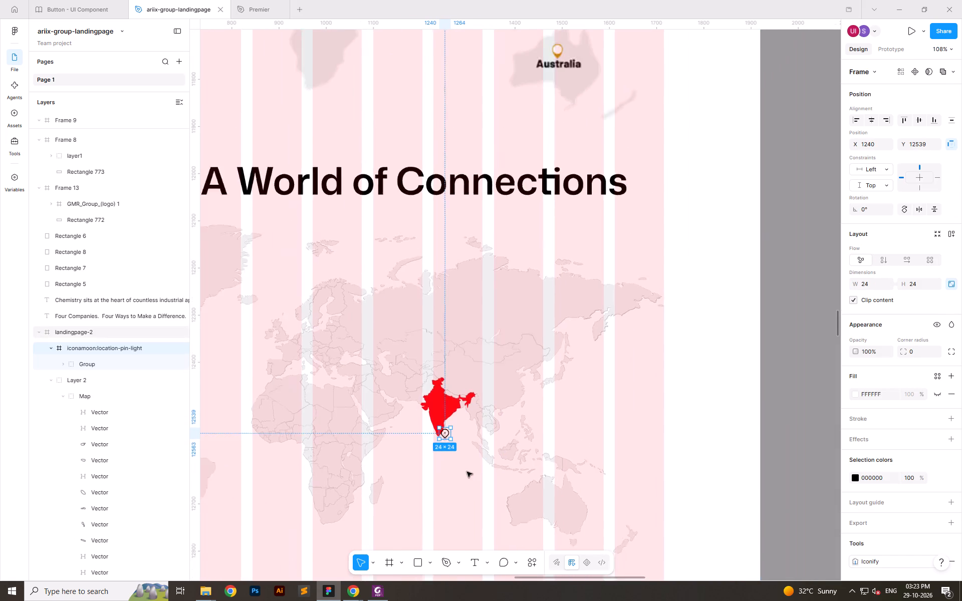
ctrl+scroll(437, 477, up, 3)
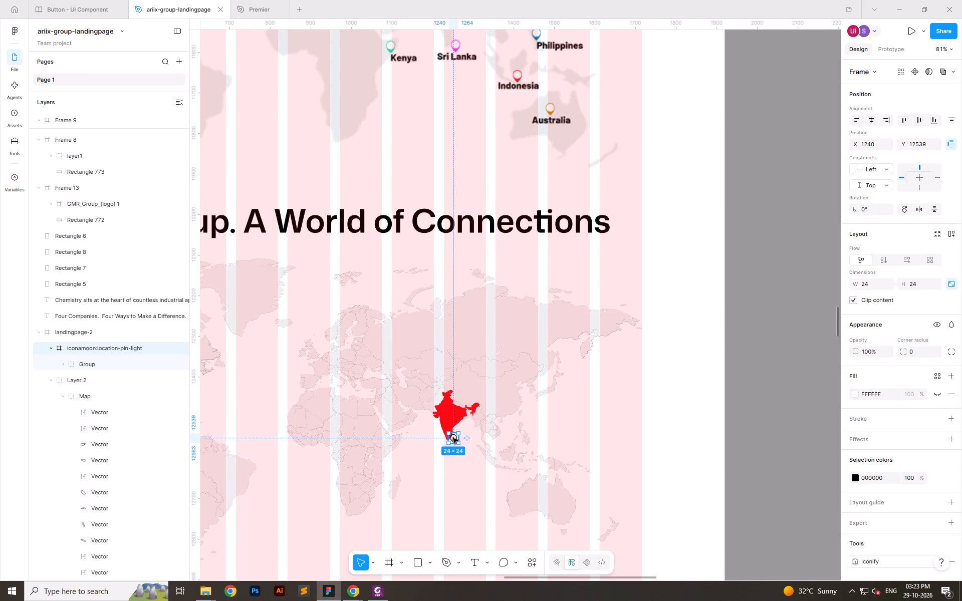
alt+drag(453, 438, 541, 494)
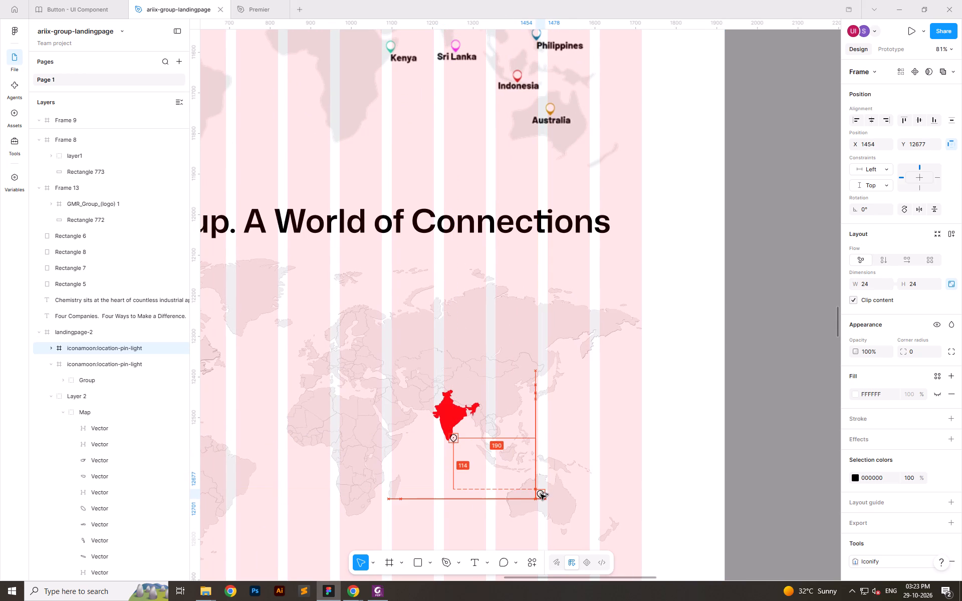
alt+drag(541, 494, 541, 491)
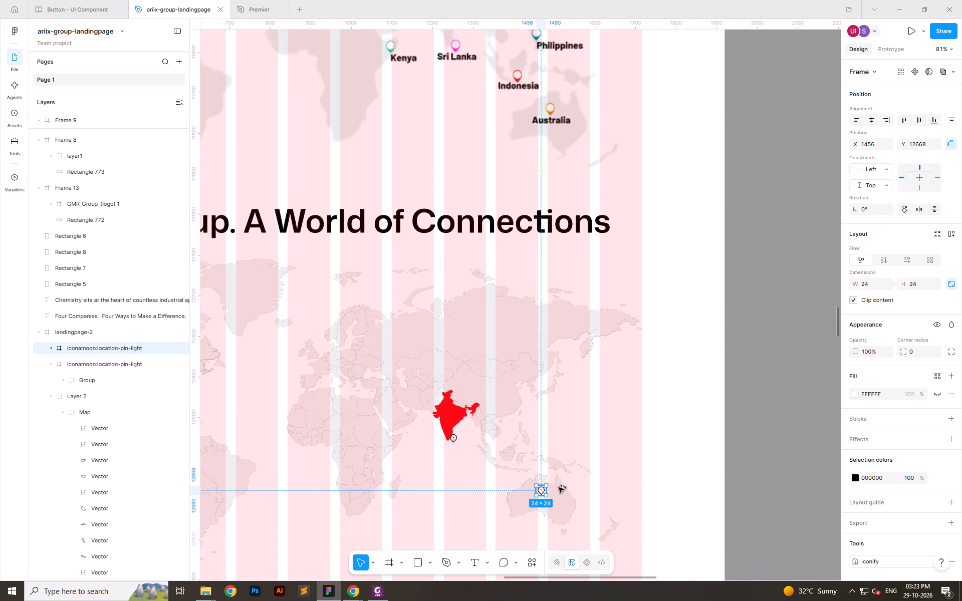
click(622, 480)
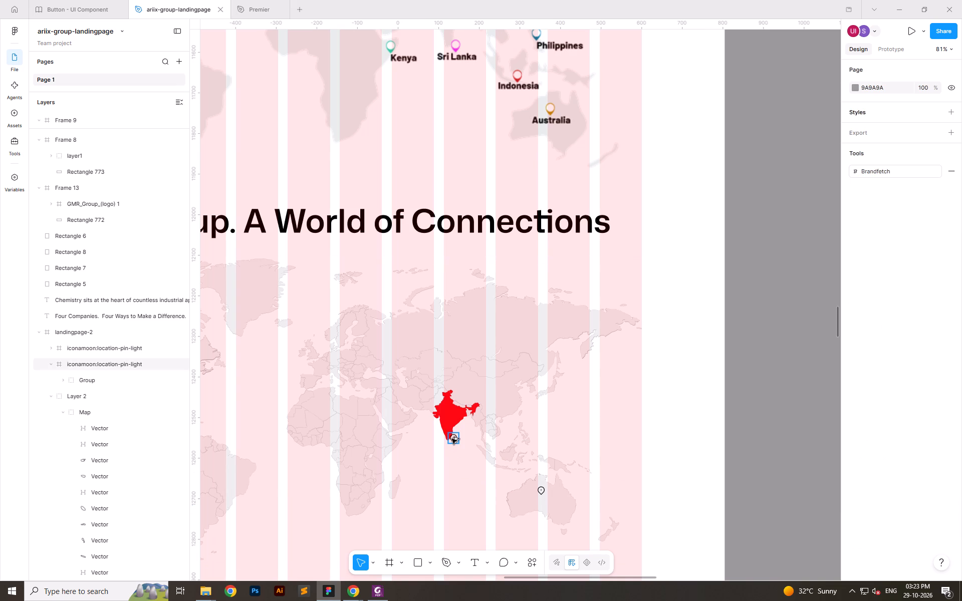
Duplicate the Sri Lanka location pin onto Indonesia, between the Sri Lanka and Australia pins.
alt+drag(452, 439, 505, 462)
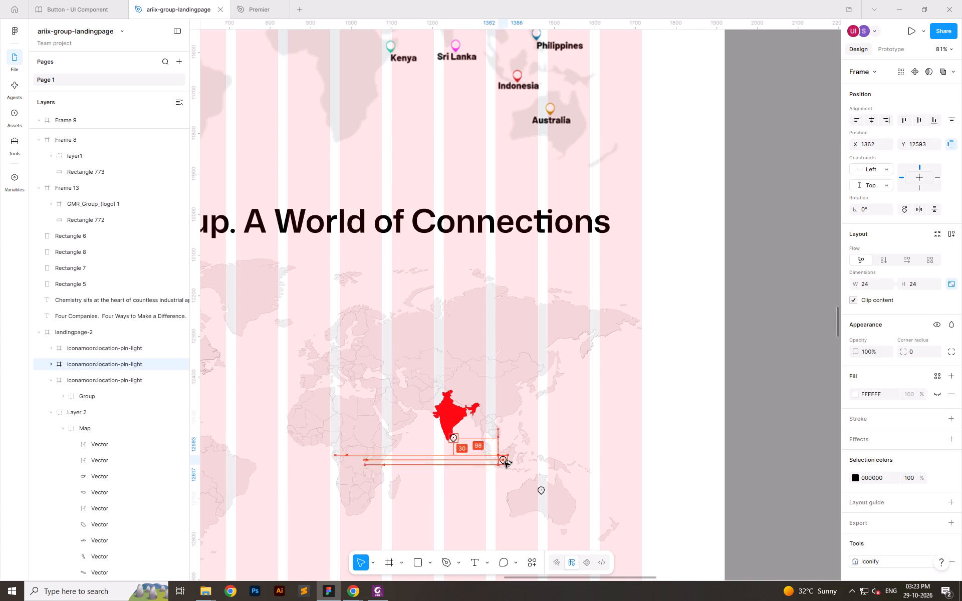
alt+drag(505, 462, 506, 464)
click(730, 438)
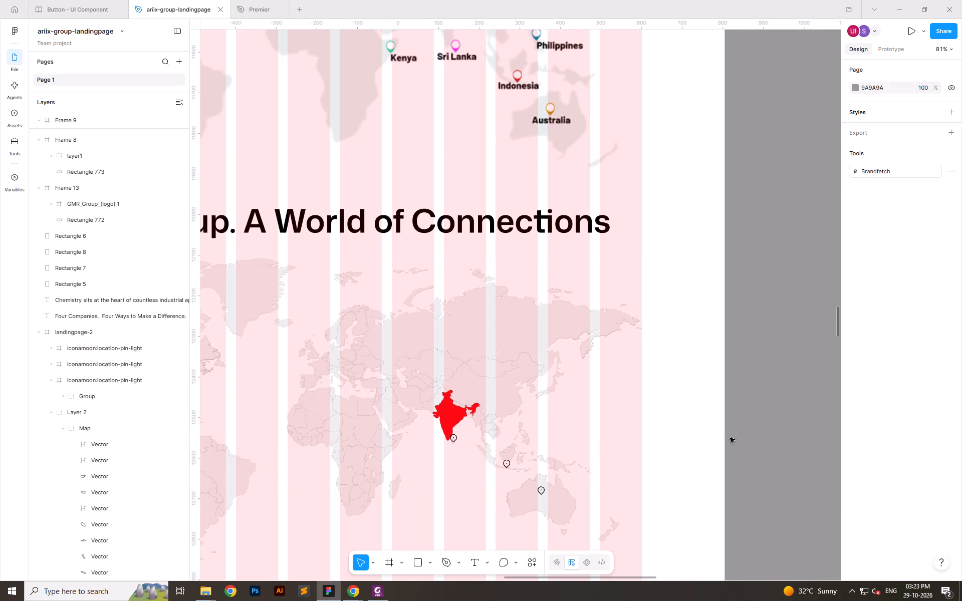
Set the stroke weight of the Indonesia pin's inner dot to 6.
ctrl+scroll(542, 480, up, 12)
ctrl+scroll(582, 476, down, 9)
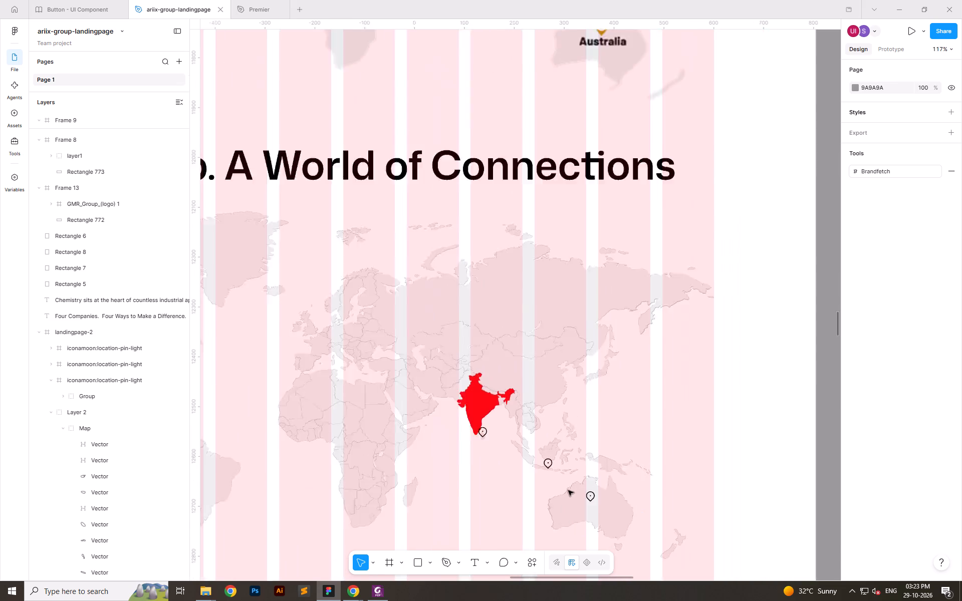
ctrl+scroll(568, 490, down, 2)
ctrl+scroll(507, 490, down, 4)
ctrl+scroll(513, 495, up, 6)
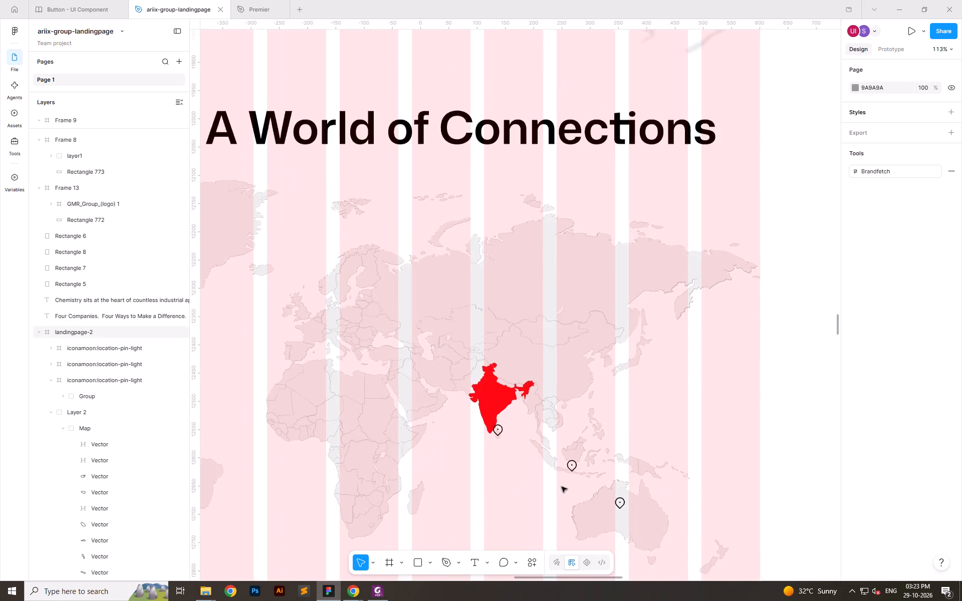
ctrl+scroll(562, 487, up, 9)
ctrl+click(581, 428)
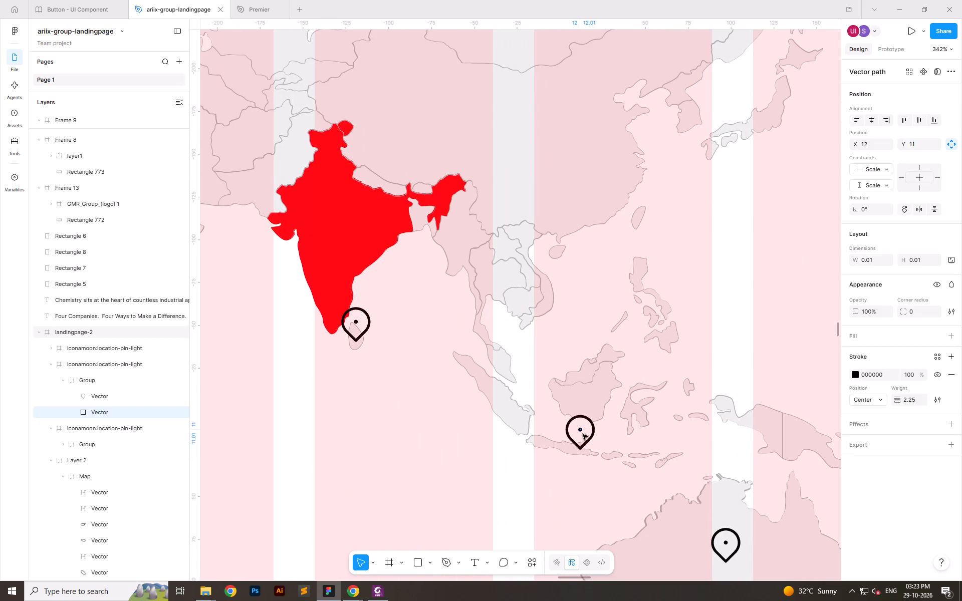
ctrl+scroll(583, 433, up, 5)
drag(896, 400, 496, 291)
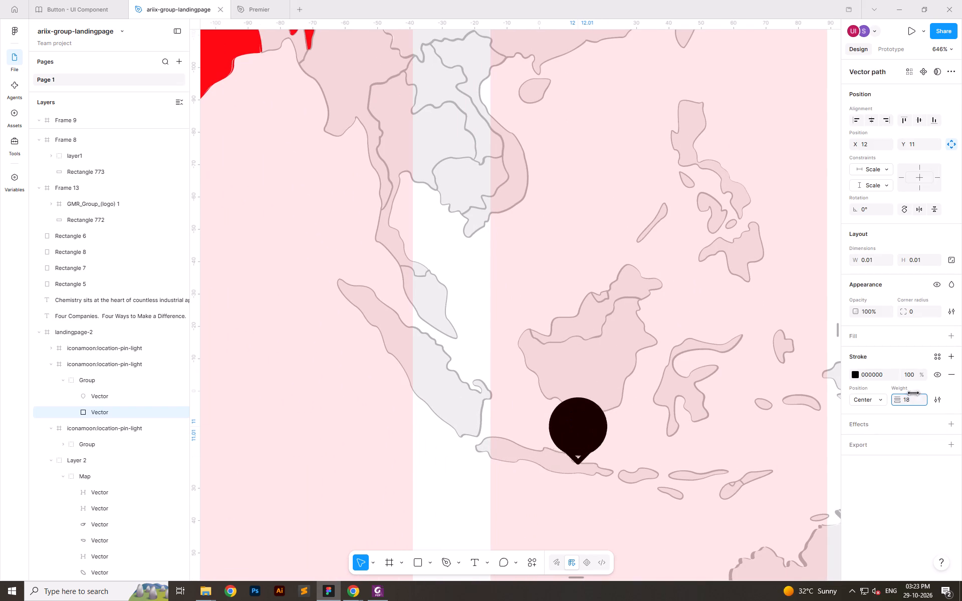
drag(496, 291, 485, 288)
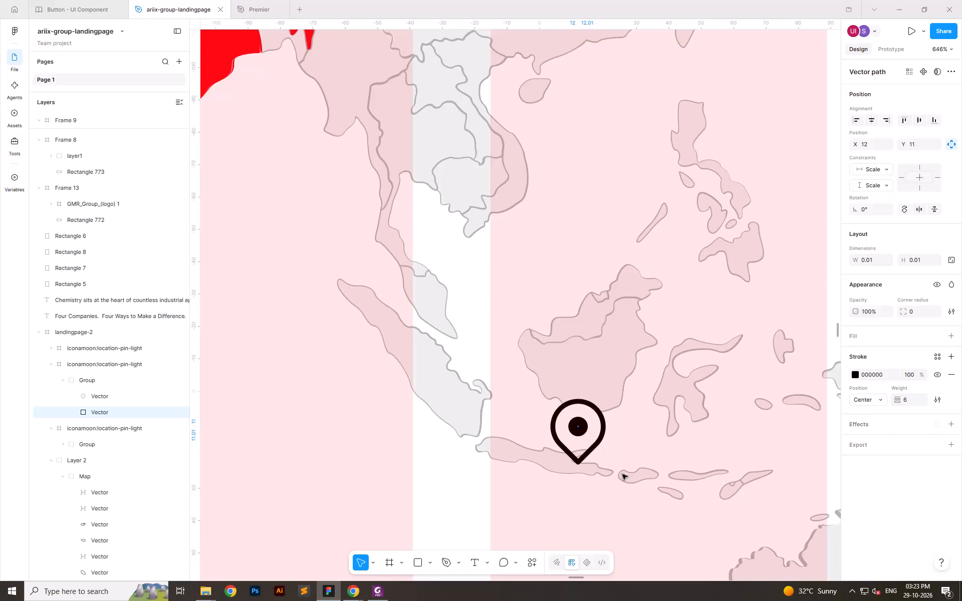
Copy the Indonesia pin and paste it to replace both the Australia and Sri Lanka pins.
ctrl+scroll(487, 342, down, 17)
click(448, 401)
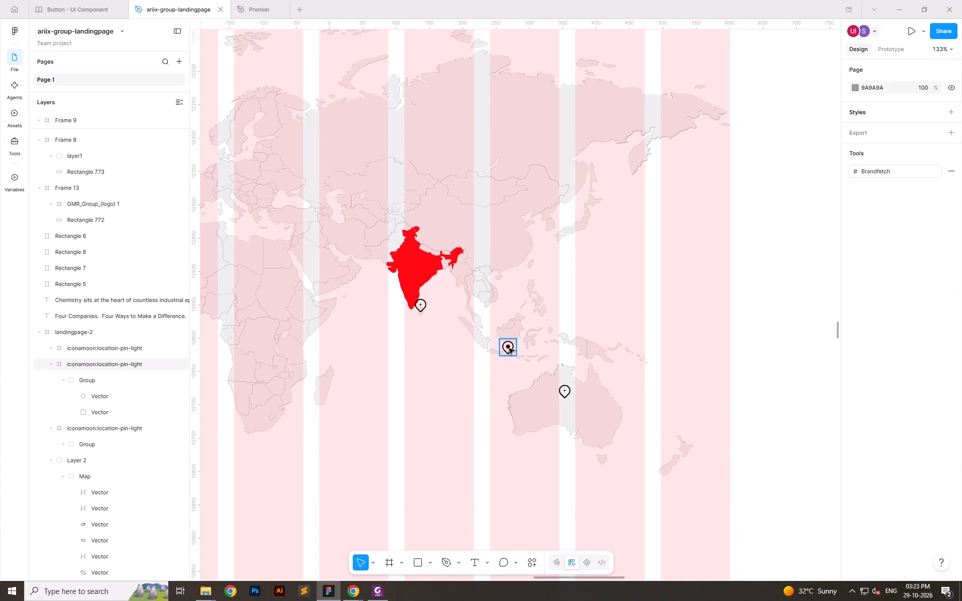
click(509, 349)
key(ctrl+c)
click(567, 393)
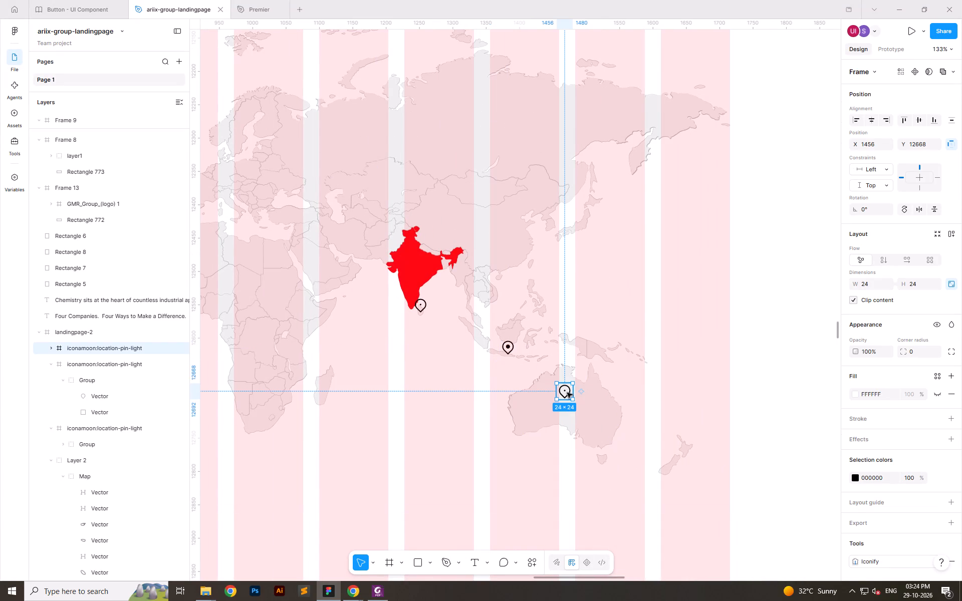
key(ctrl+shift+r)
click(425, 307)
key(ctrl+shift+r)
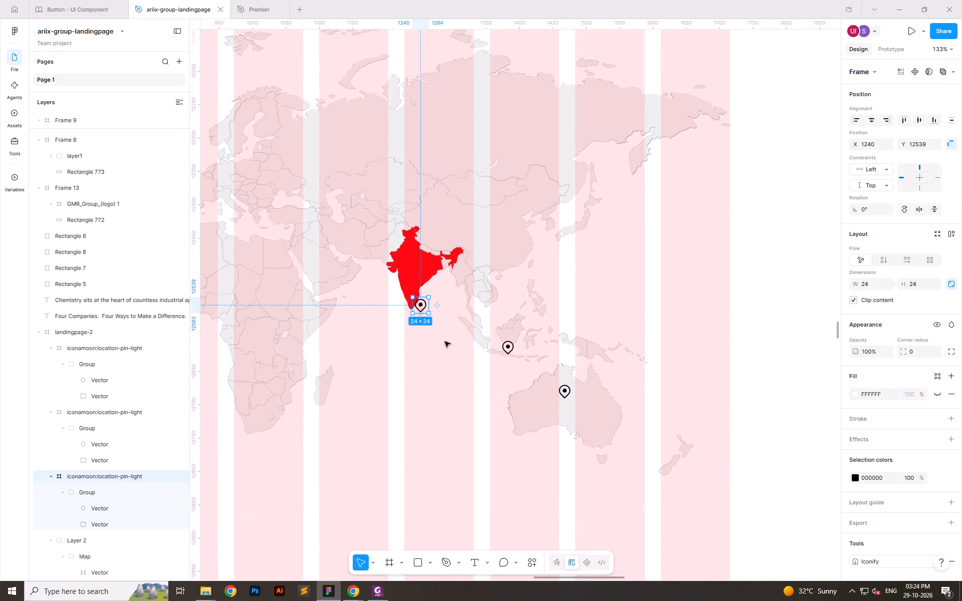
click(445, 342)
Change the stroke colour of the Indonesia pin's inner dot to red FE0A15 from the page's colours.
ctrl+click(509, 345)
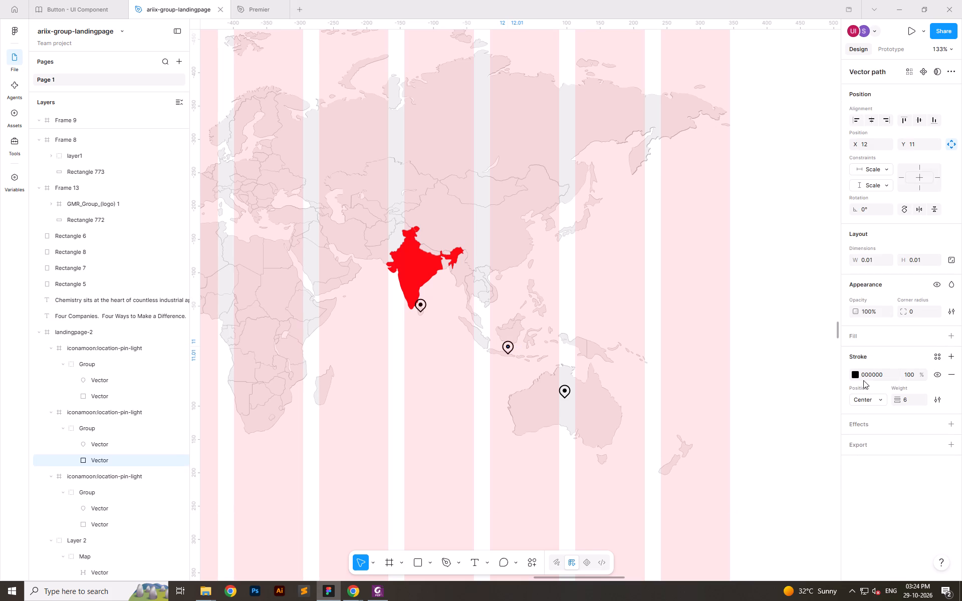
click(860, 375)
click(856, 374)
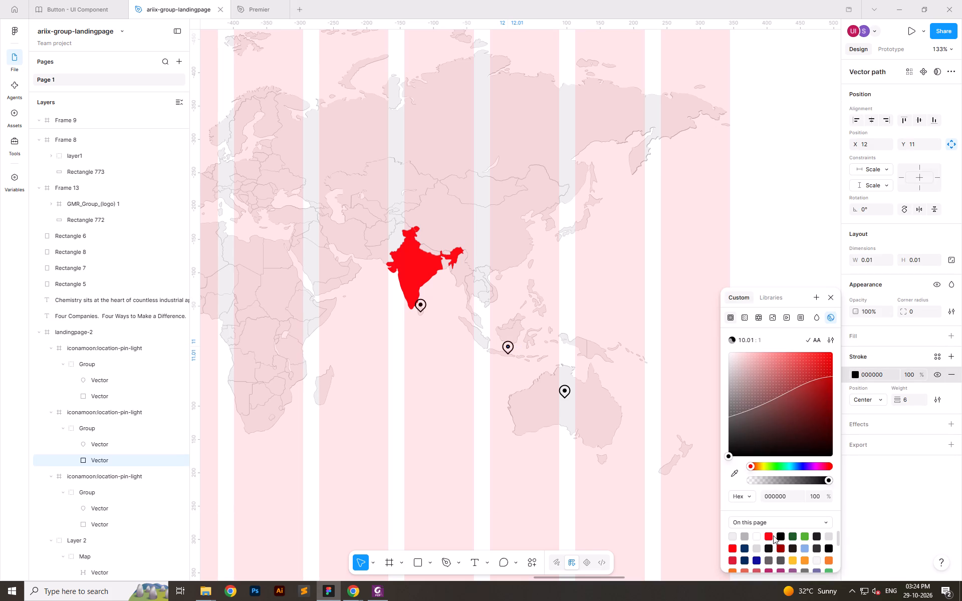
click(770, 534)
click(430, 418)
click(489, 416)
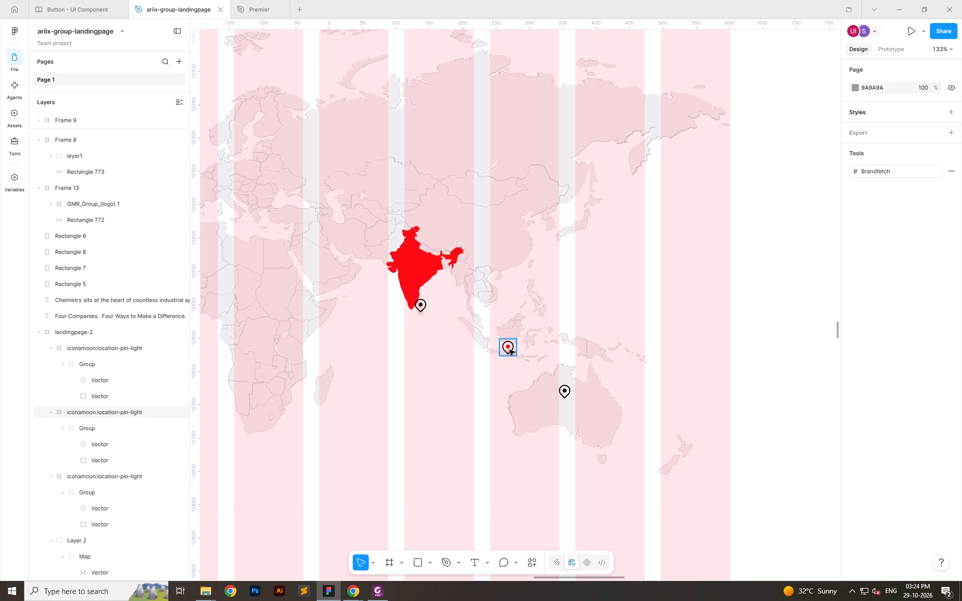
Copy the red-dotted Indonesia pin and paste it to replace the Australia pin.
click(510, 350)
key(ctrl+c)
click(566, 393)
key(ctrl+shift+r)
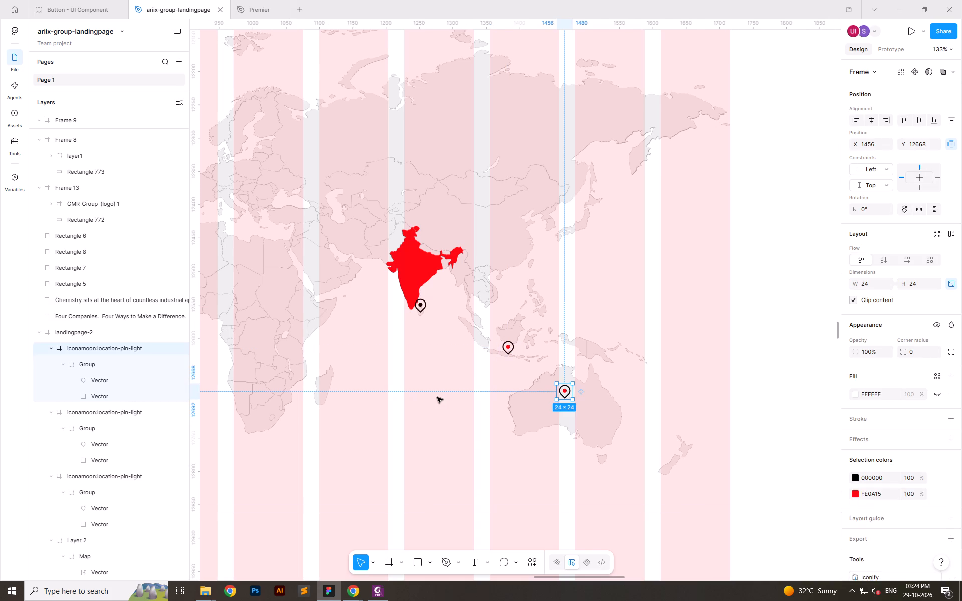
Replace the black-dotted Sri Lanka pin with the copied red-dotted location pin.
click(437, 397)
click(419, 307)
key(ctrl+shift+r)
click(428, 344)
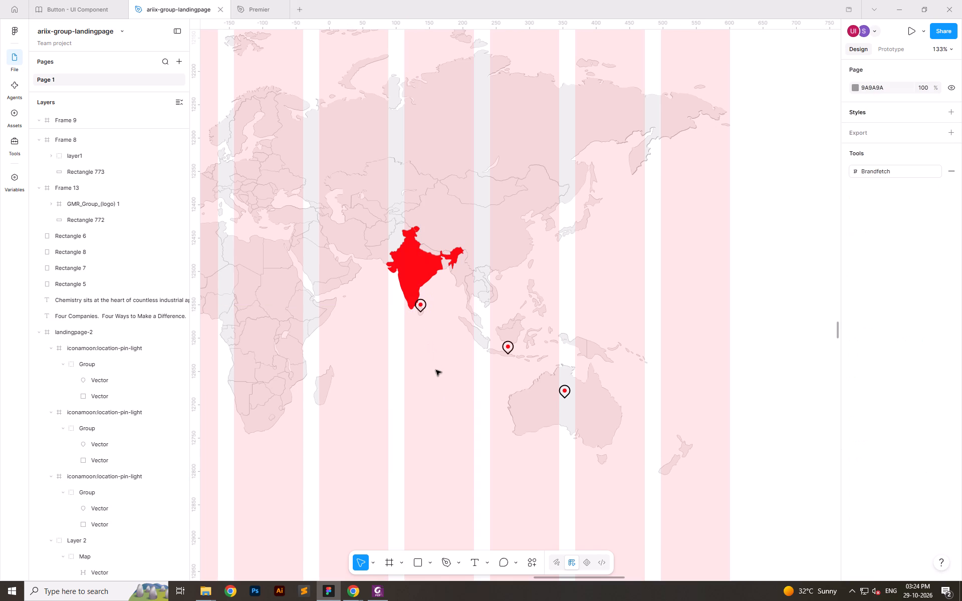
Duplicate the Indonesia pin and place the copy on the Philippines at about X 1413, Y 12519.
ctrl+scroll(488, 454, down, 5)
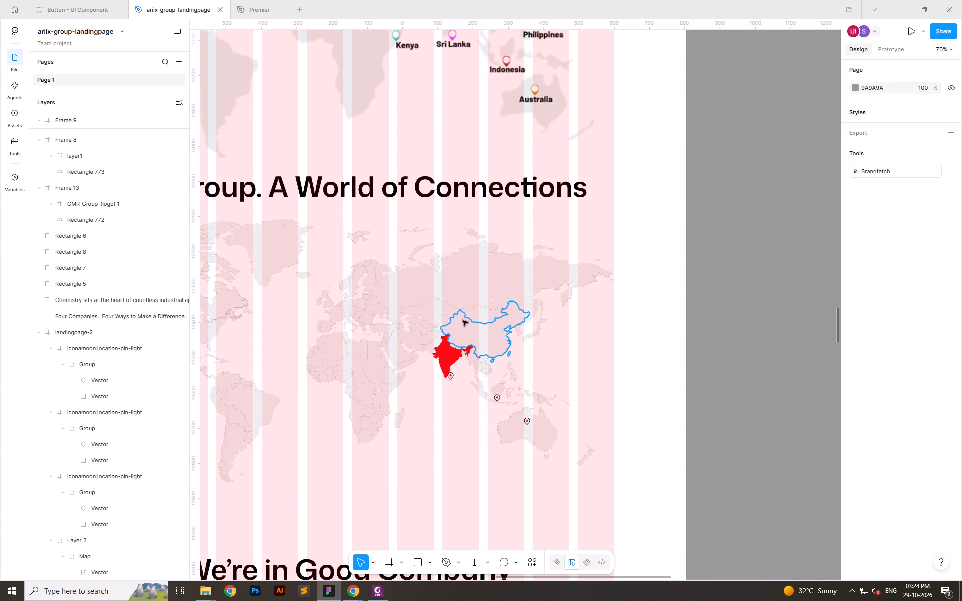
ctrl+scroll(474, 423, down, 3)
ctrl+scroll(467, 210, up, 4)
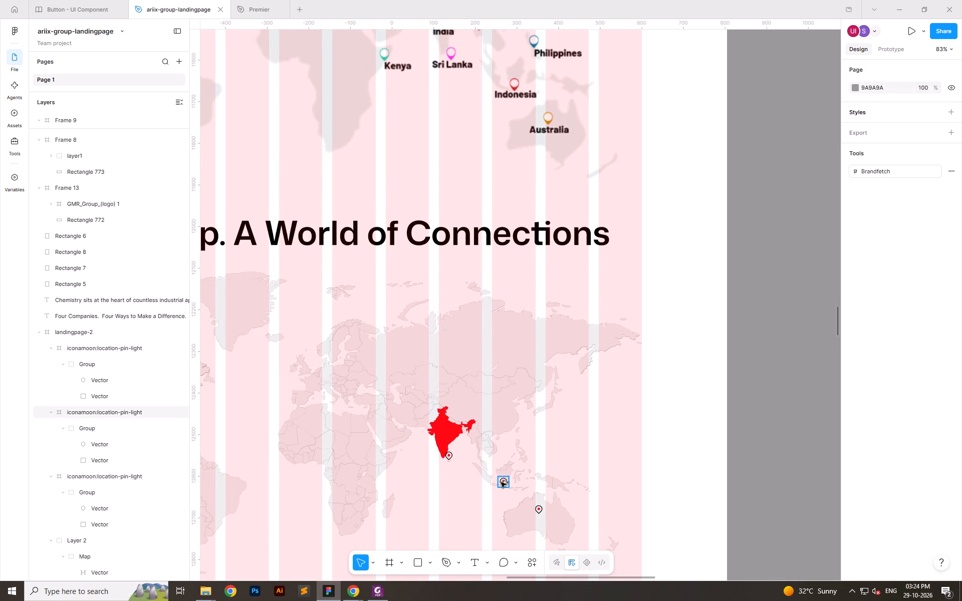
alt+drag(501, 482, 519, 448)
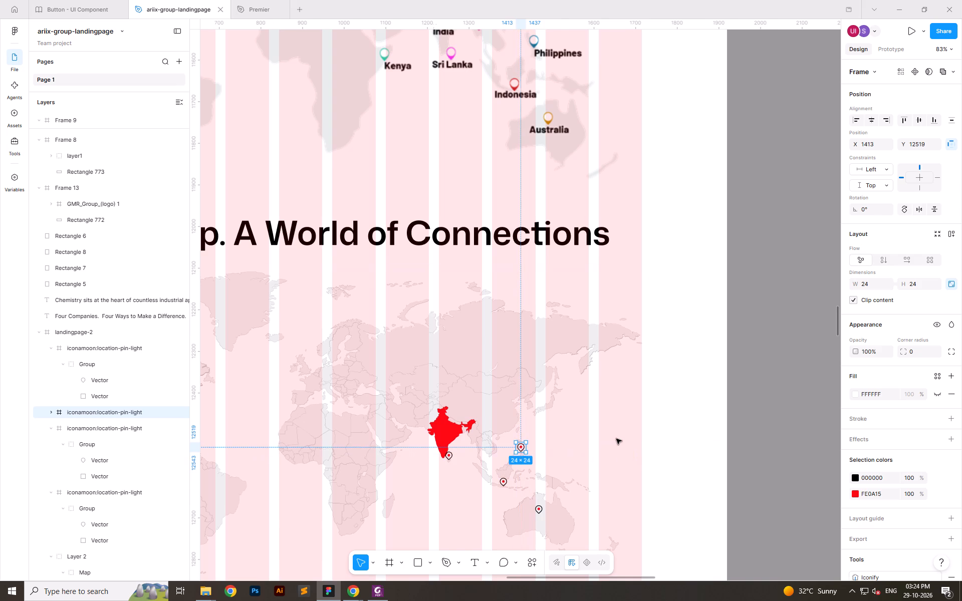
click(616, 439)
Duplicate the Philippines pin and place the copy on South Korea, following the reference map above.
ctrl+scroll(532, 466, down, 5)
ctrl+scroll(485, 432, up, 4)
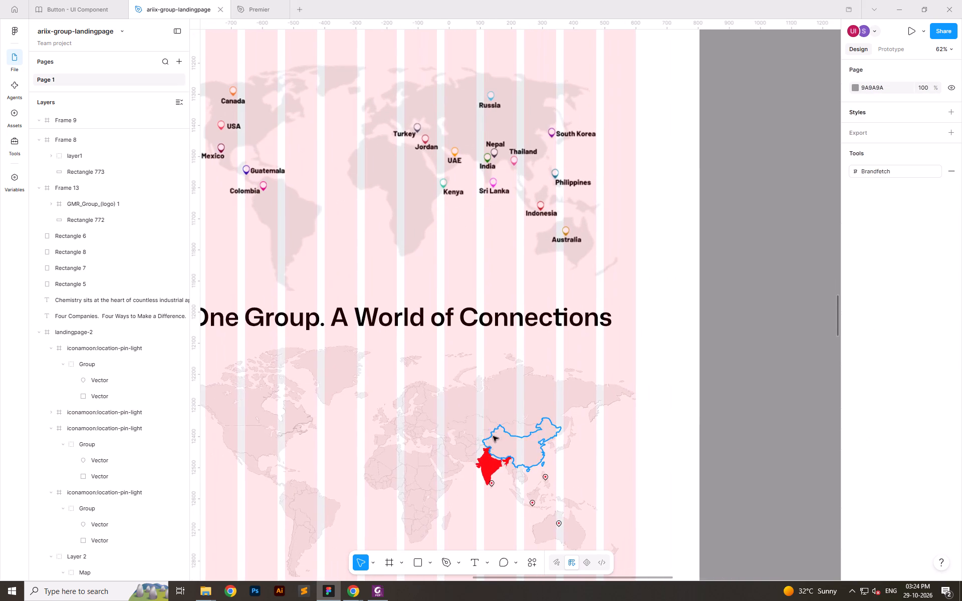
ctrl+scroll(515, 424, up, 2)
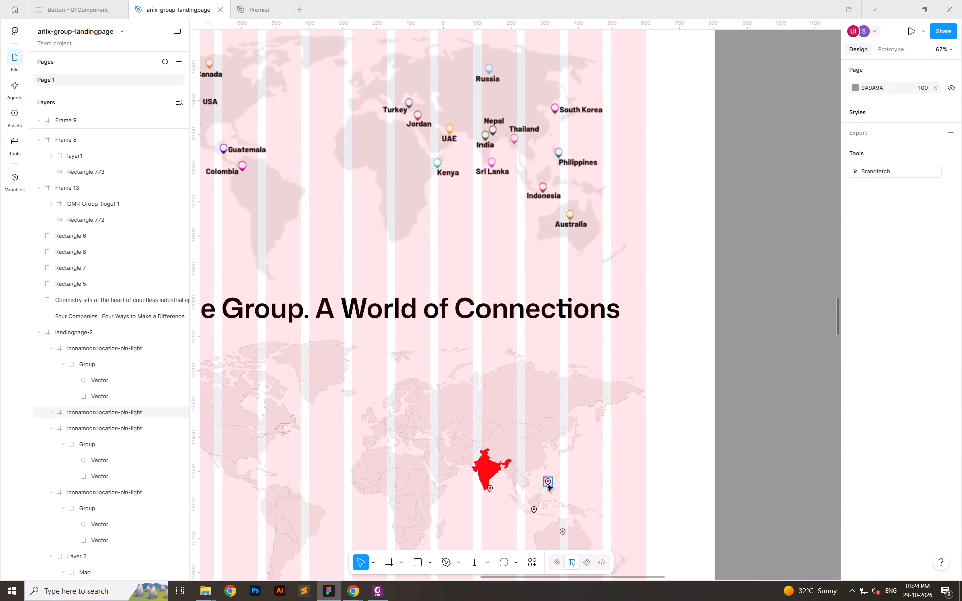
alt+drag(549, 484, 556, 452)
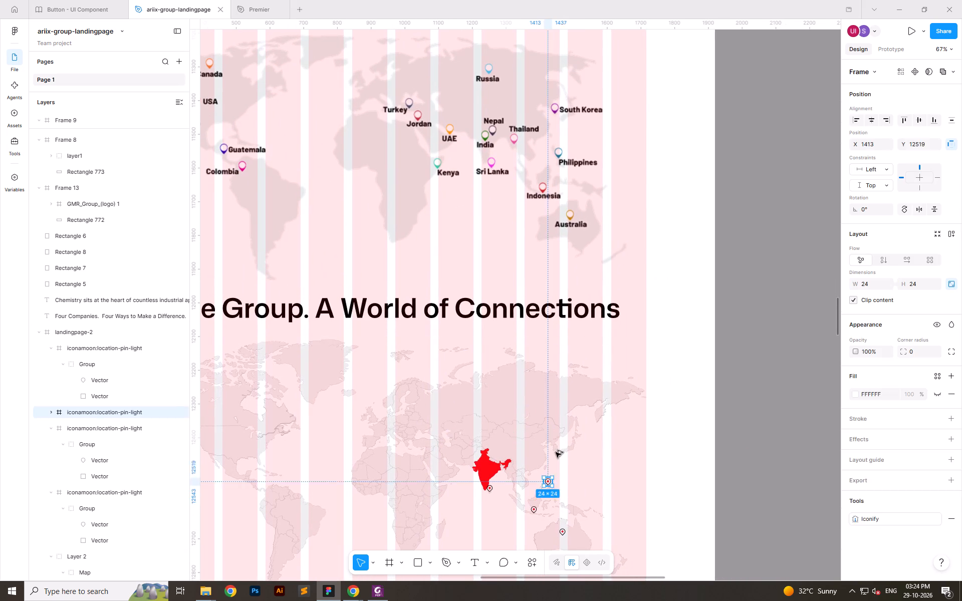
alt+drag(556, 452, 554, 443)
click(612, 444)
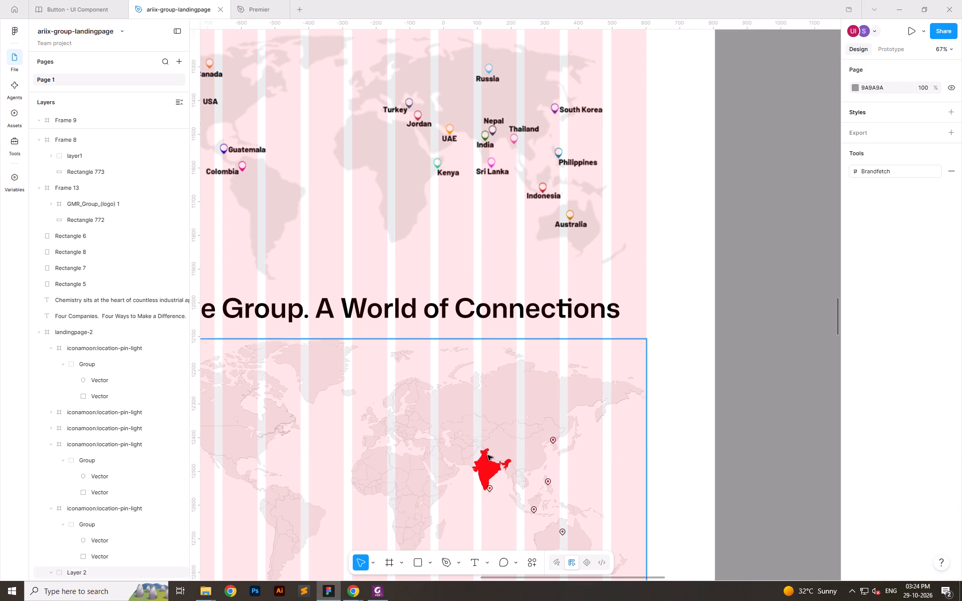
Duplicate the South Korea pin and position the copy on Nepal, just above India's northern border.
ctrl+scroll(484, 463, up, 10)
alt+drag(724, 360, 524, 420)
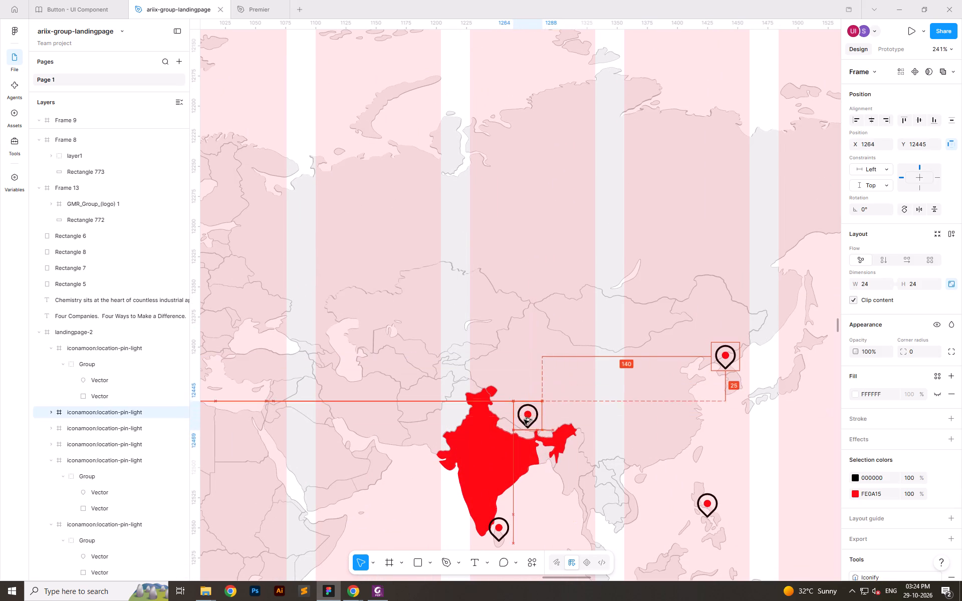
alt+drag(524, 420, 512, 417)
click(567, 393)
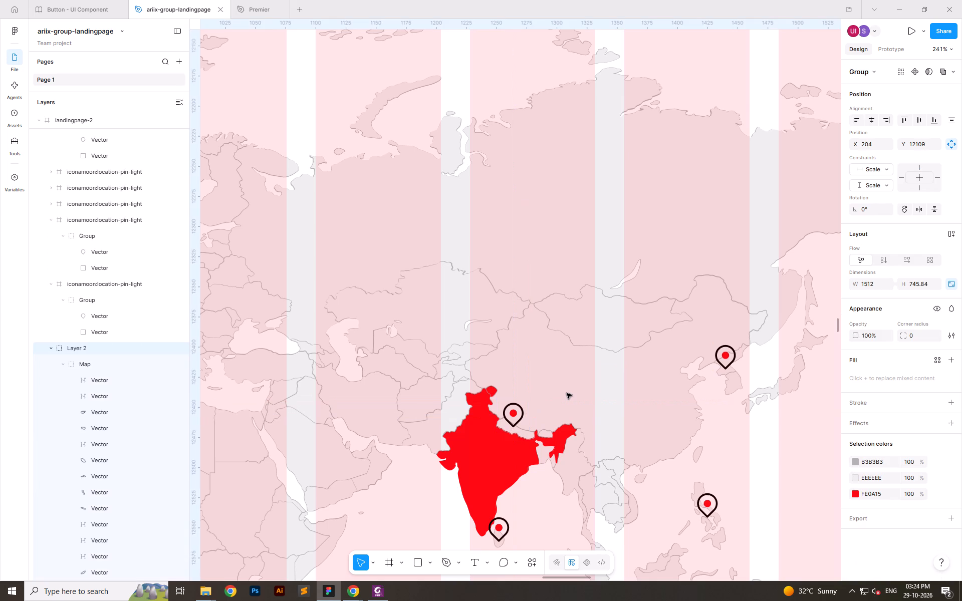
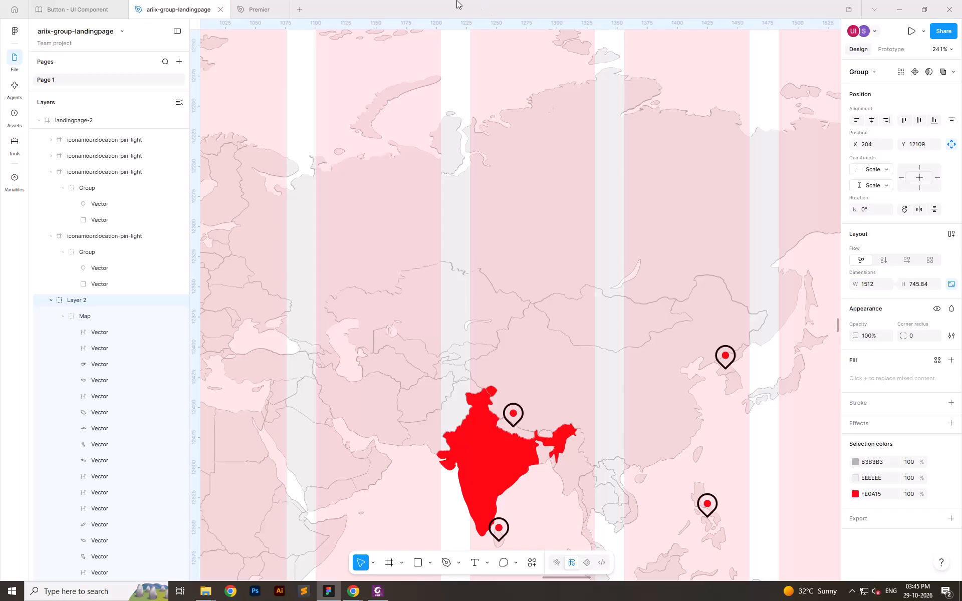
Duplicate the South Korea pin and place the copy on Russia at about X 1321, Y 12237.
key(alt+Tab)
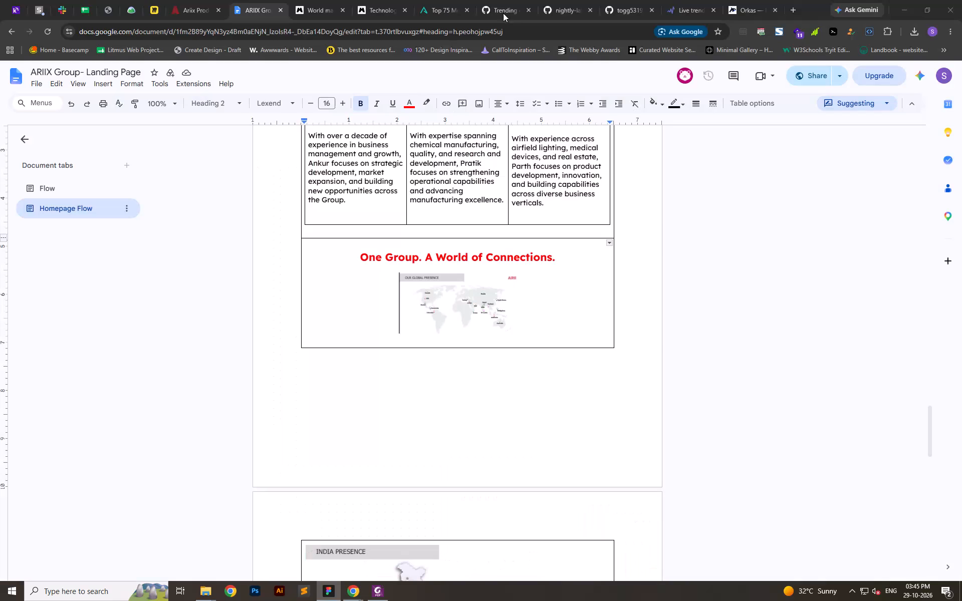
key(alt+Tab)
ctrl+scroll(471, 336, down, 7)
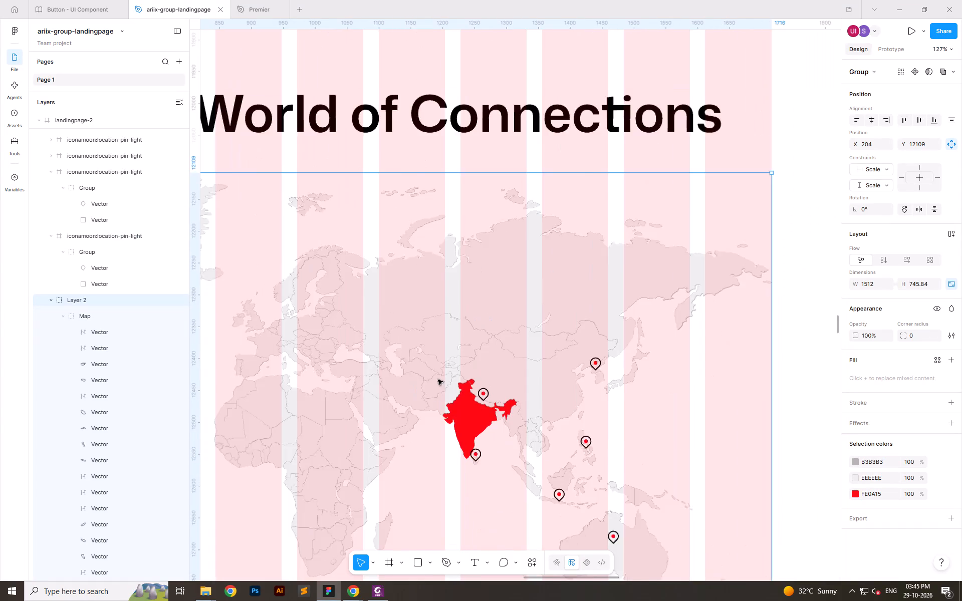
ctrl+scroll(438, 380, down, 4)
ctrl+scroll(445, 388, up, 1)
ctrl+scroll(463, 412, down, 5)
ctrl+scroll(402, 344, up, 4)
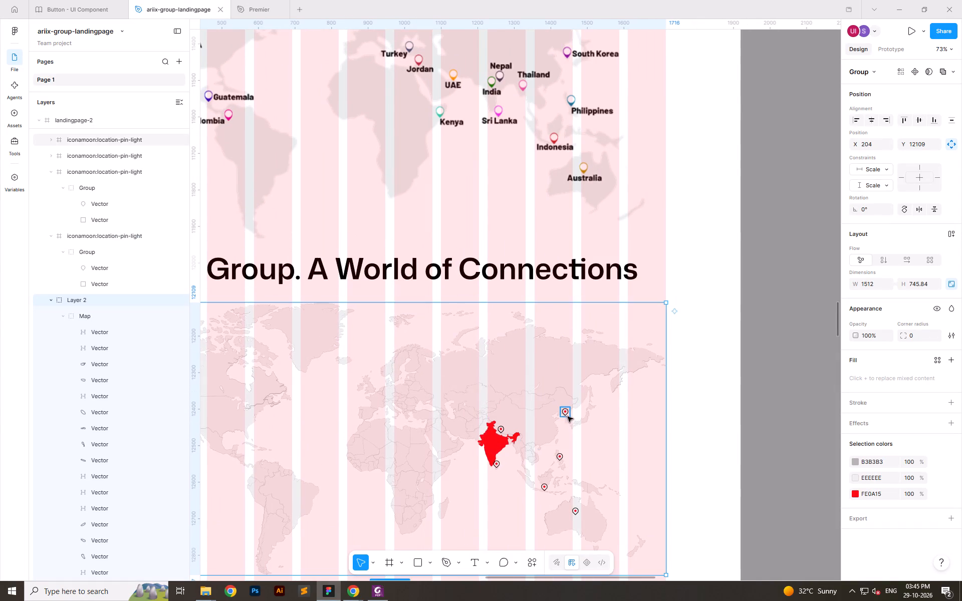
alt+drag(566, 415, 530, 358)
key(ctrl+z)
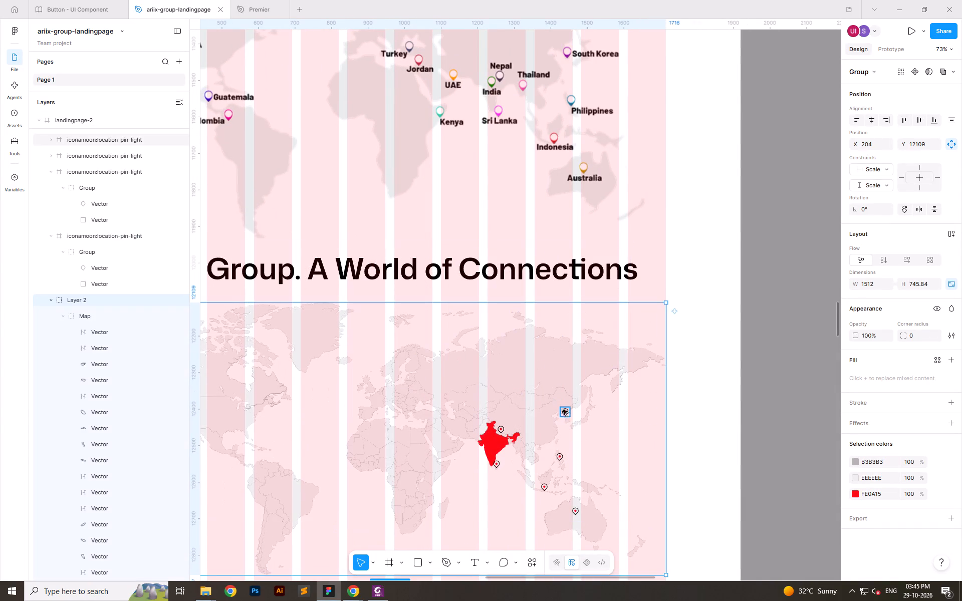
click(564, 411)
alt+drag(566, 412, 527, 354)
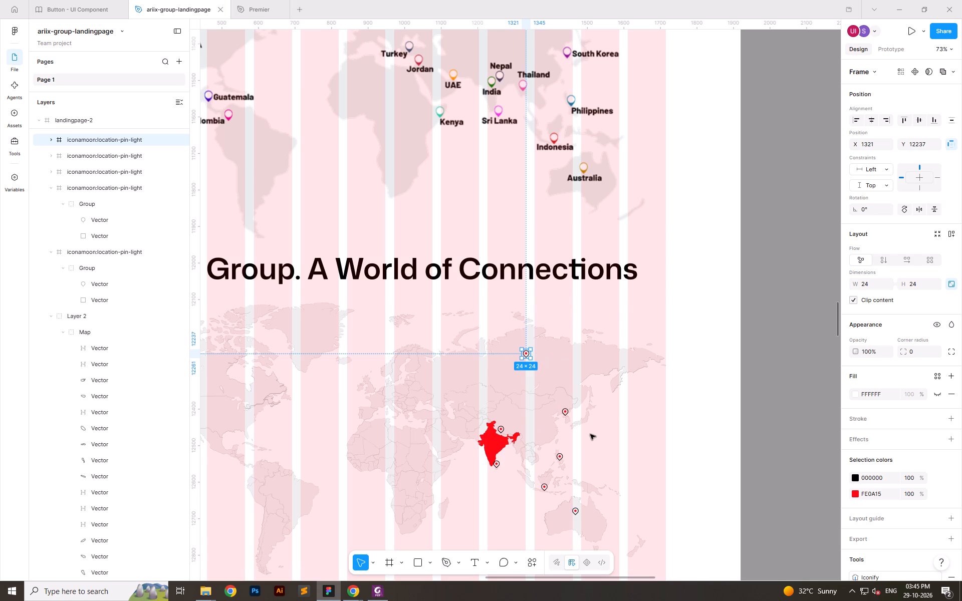
Duplicate the South Korea pin and place the copy for Thailand, east of India, at about X 1301, Y 12485.
ctrl+scroll(645, 431, down, 1)
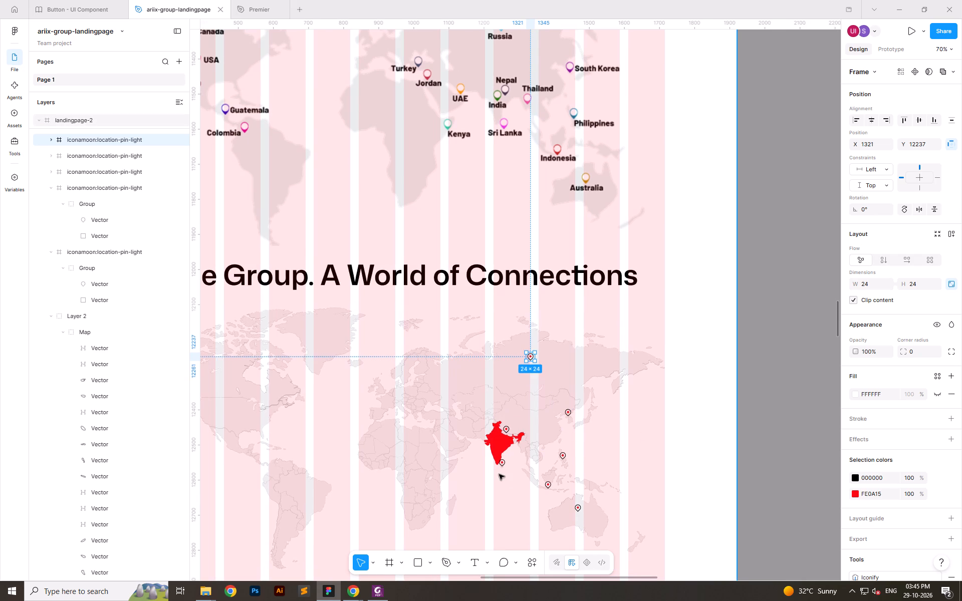
ctrl+scroll(519, 468, up, 6)
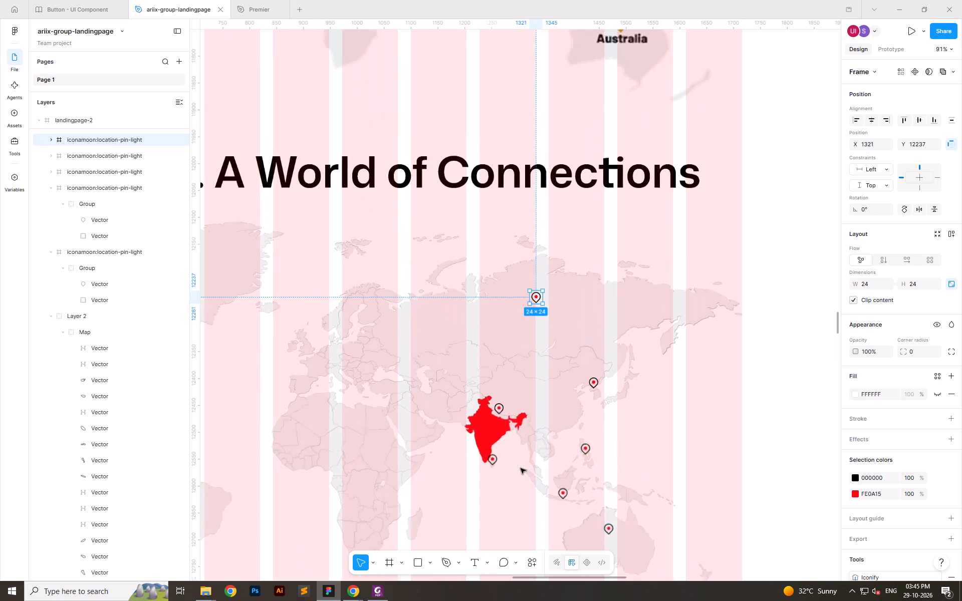
ctrl+scroll(521, 468, up, 1)
alt+drag(593, 382, 524, 432)
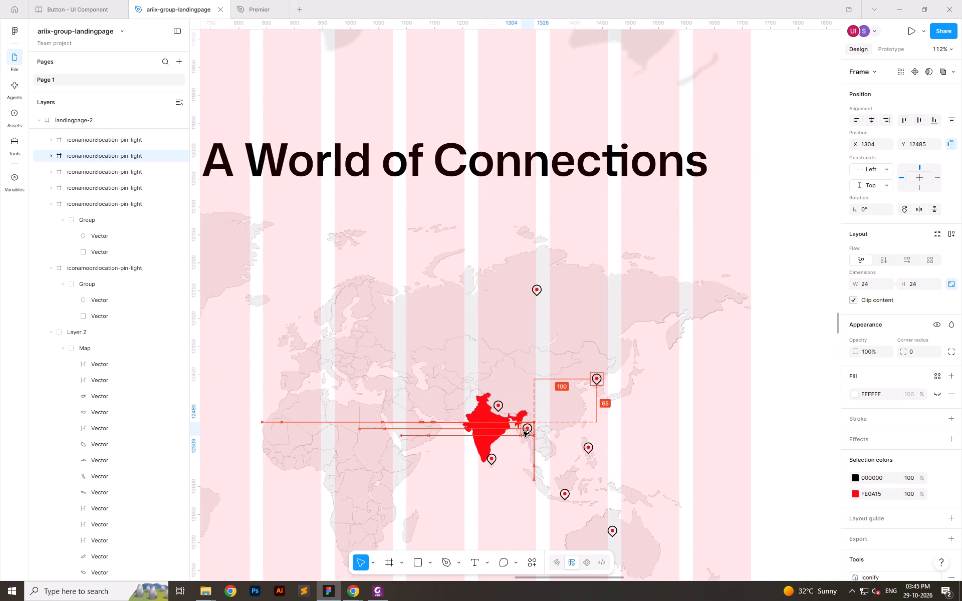
alt+drag(524, 432, 522, 432)
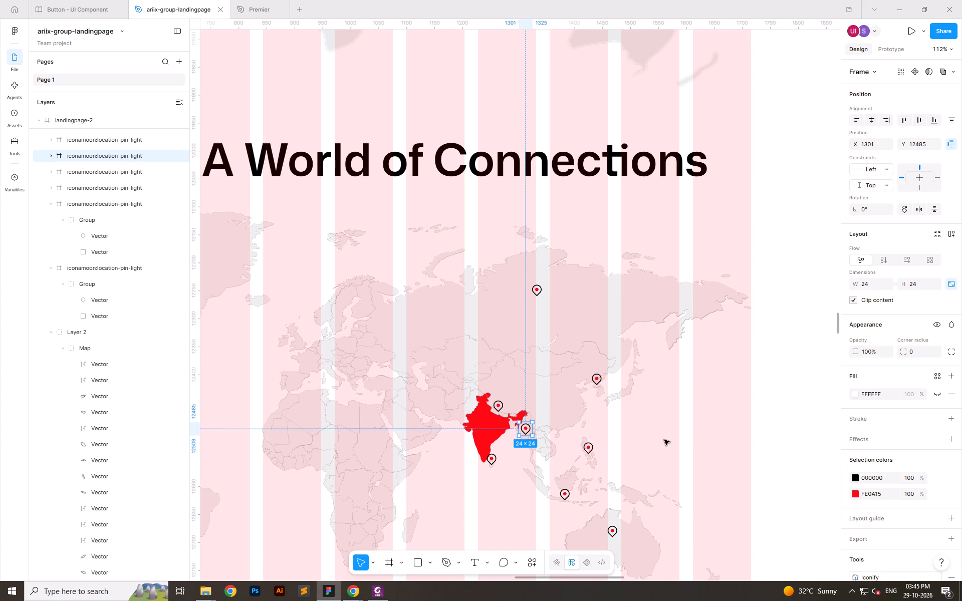
Duplicate the Sri Lanka pin and place the copy for Kenya on the East African coast, at about X 1103, Y 12530.
scroll(631, 417, down, 5)
ctrl+scroll(629, 417, down, 4)
ctrl+scroll(596, 367, up, 3)
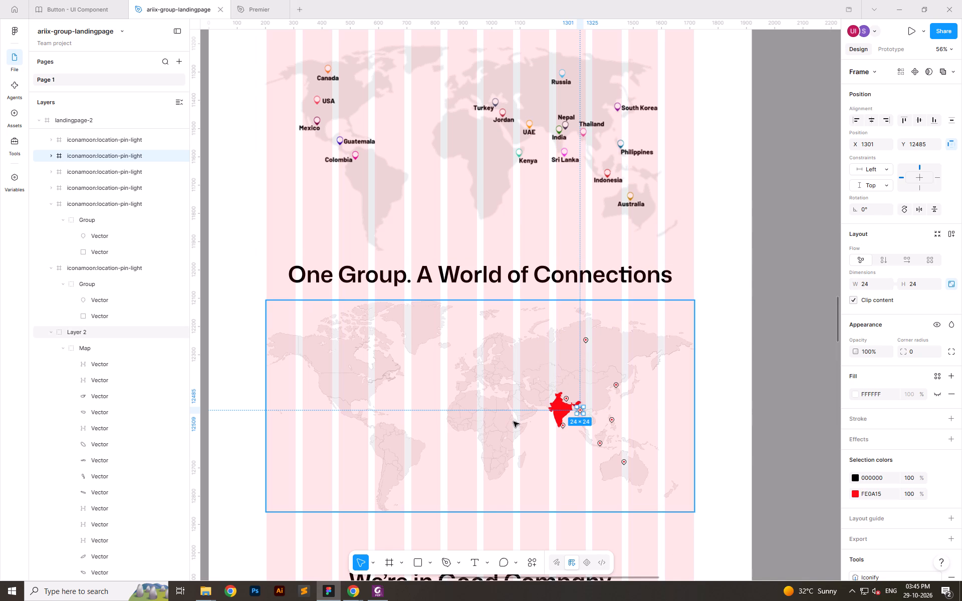
ctrl+scroll(528, 384, up, 4)
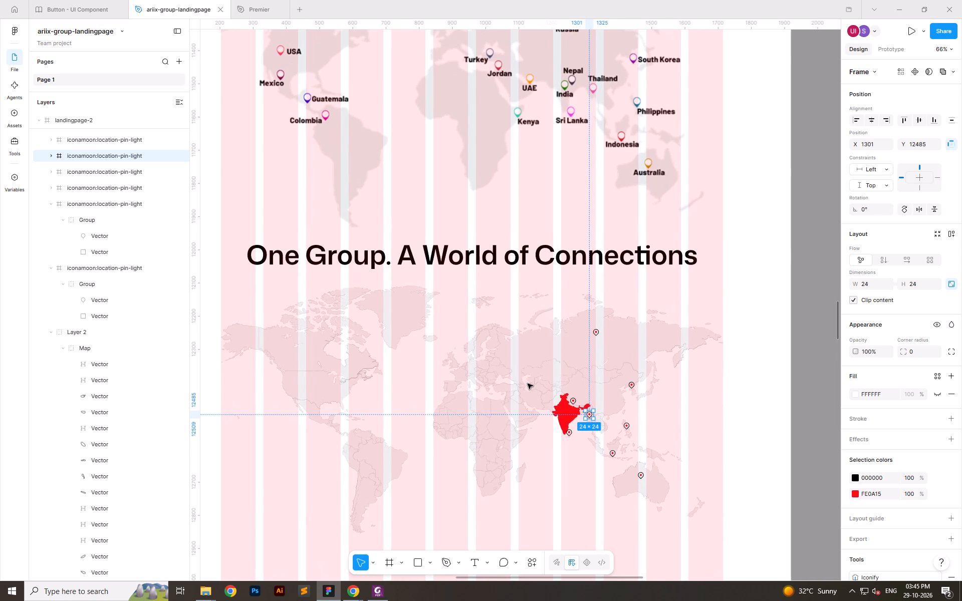
alt+drag(567, 432, 548, 433)
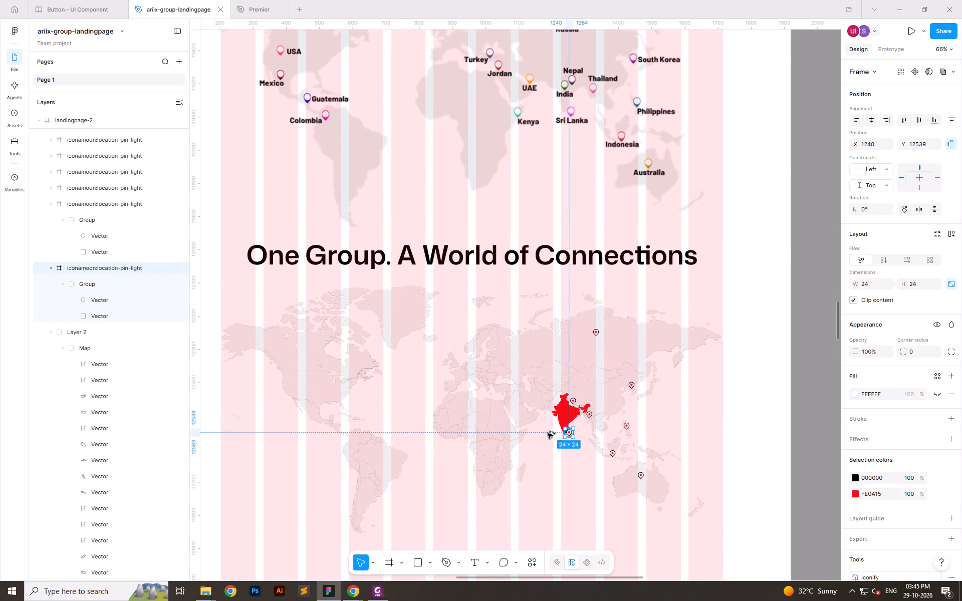
alt+drag(548, 433, 521, 429)
ctrl+scroll(523, 436, up, 14)
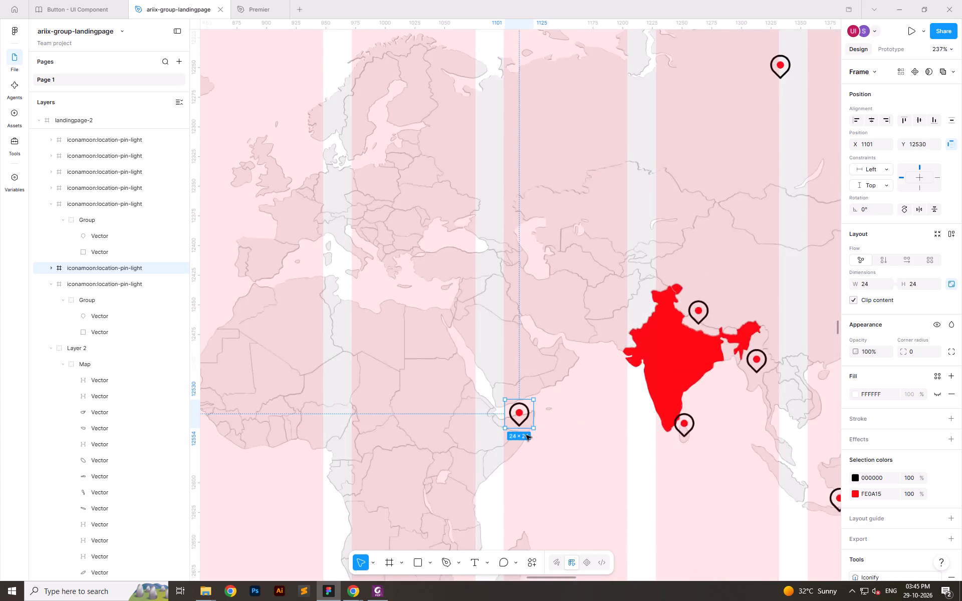
ctrl+scroll(526, 435, up, 2)
drag(512, 415, 516, 416)
Duplicate the Kenya pin and place the copy on the UAE at about X 1122, Y 12479.
ctrl+scroll(541, 468, down, 6)
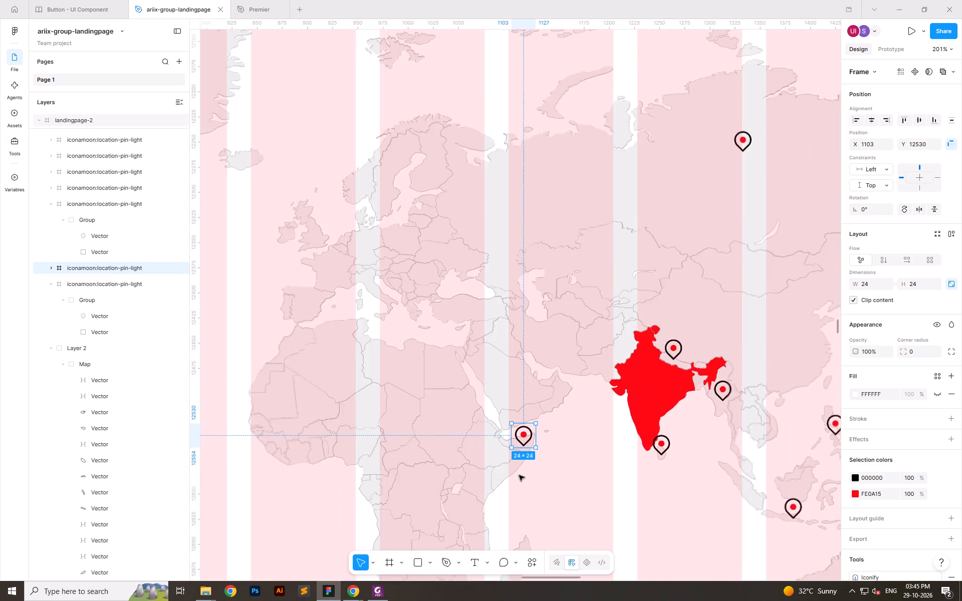
ctrl+scroll(519, 475, down, 9)
ctrl+scroll(551, 403, up, 6)
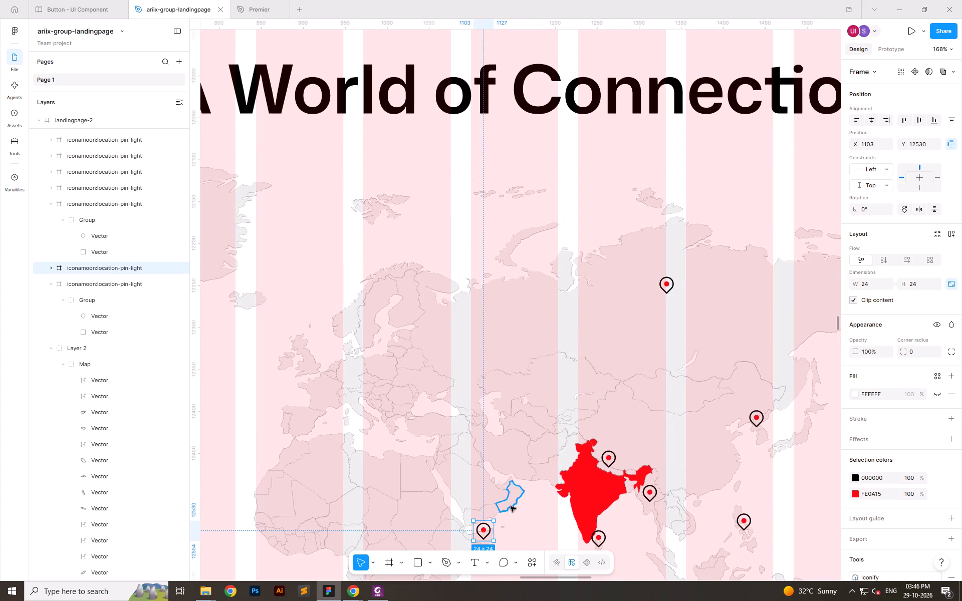
alt+drag(485, 535, 501, 492)
Duplicate the UAE pin and position the copy on Jordan, at the eastern end of the Mediterranean.
ctrl+scroll(525, 496, down, 8)
ctrl+scroll(496, 479, up, 5)
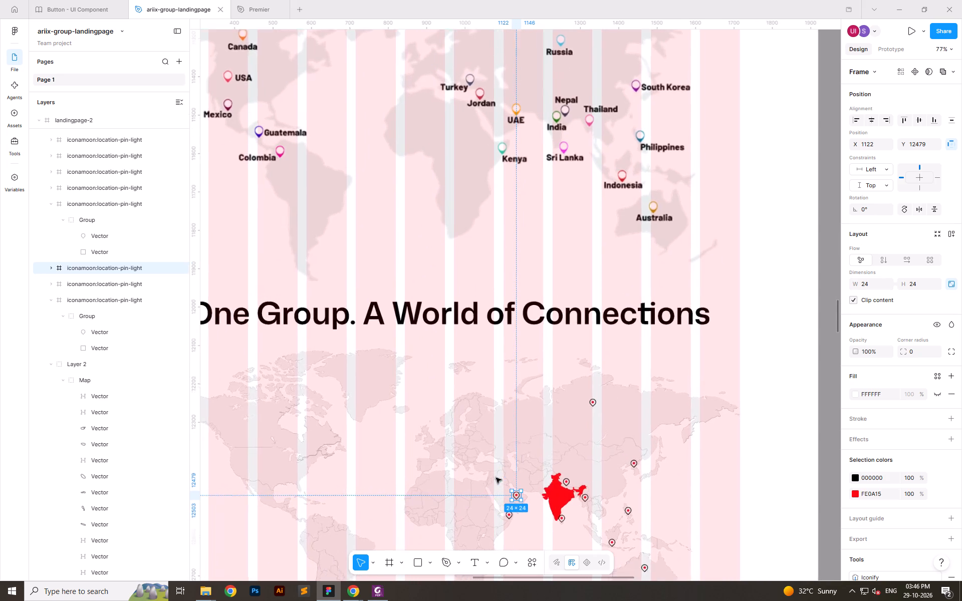
ctrl+scroll(496, 478, up, 1)
ctrl+scroll(496, 478, down, 1)
alt+drag(517, 499, 490, 476)
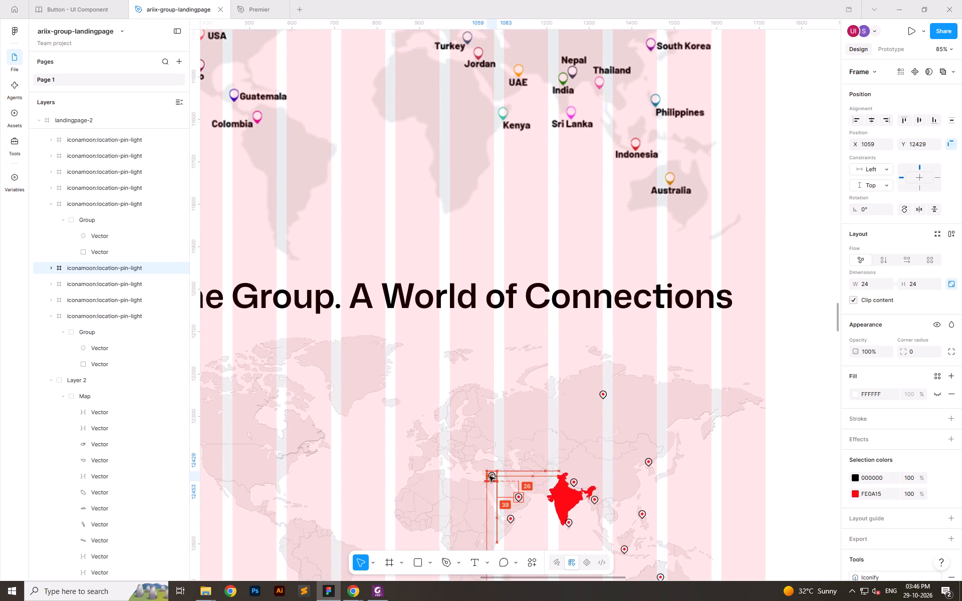
alt+drag(490, 476, 488, 473)
ctrl+scroll(551, 480, down, 4)
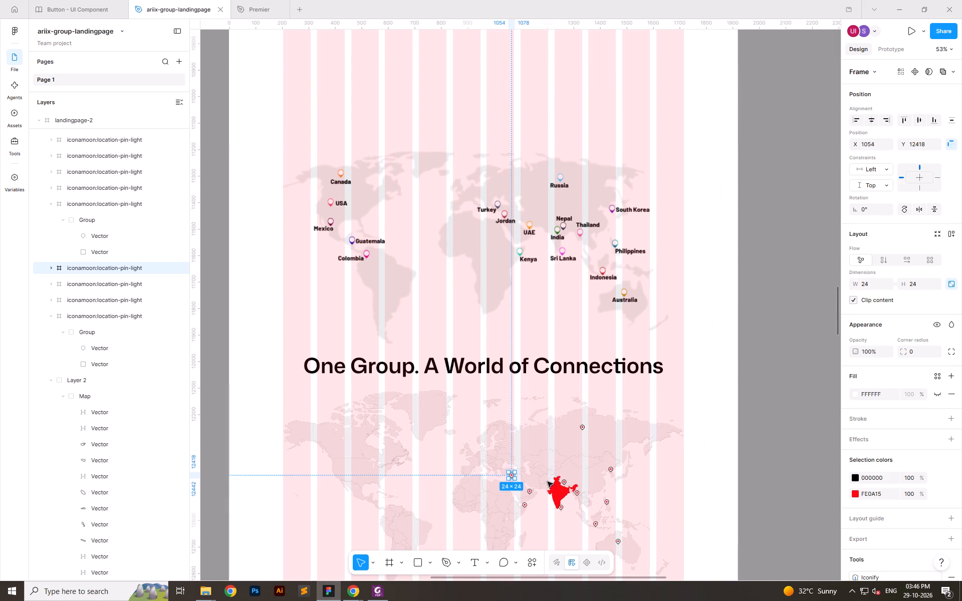
ctrl+scroll(501, 476, up, 15)
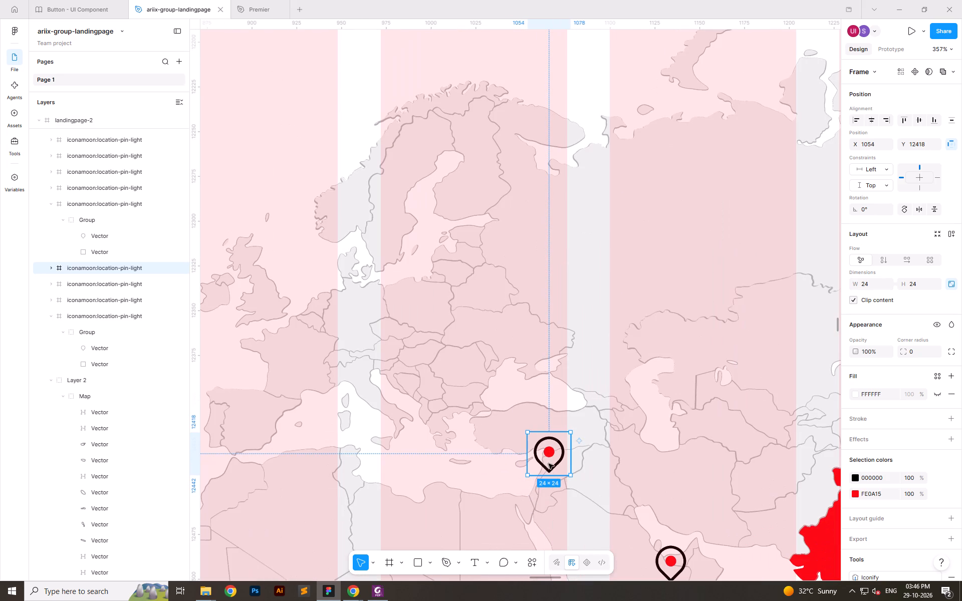
drag(549, 464, 546, 491)
Duplicate the Jordan pin and place the copy on Turkey at about X 1041, Y 12394.
alt+drag(546, 490, 523, 419)
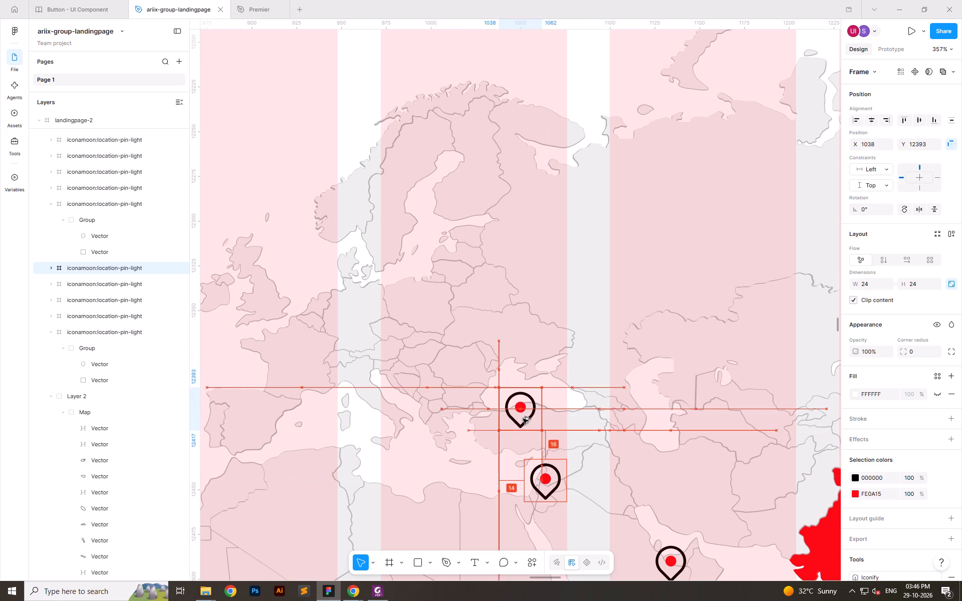
alt+drag(523, 419, 527, 420)
Duplicate the Turkey pin and place the copy on northwestern Canada at about X 355, Y 12238.
ctrl+scroll(526, 420, down, 15)
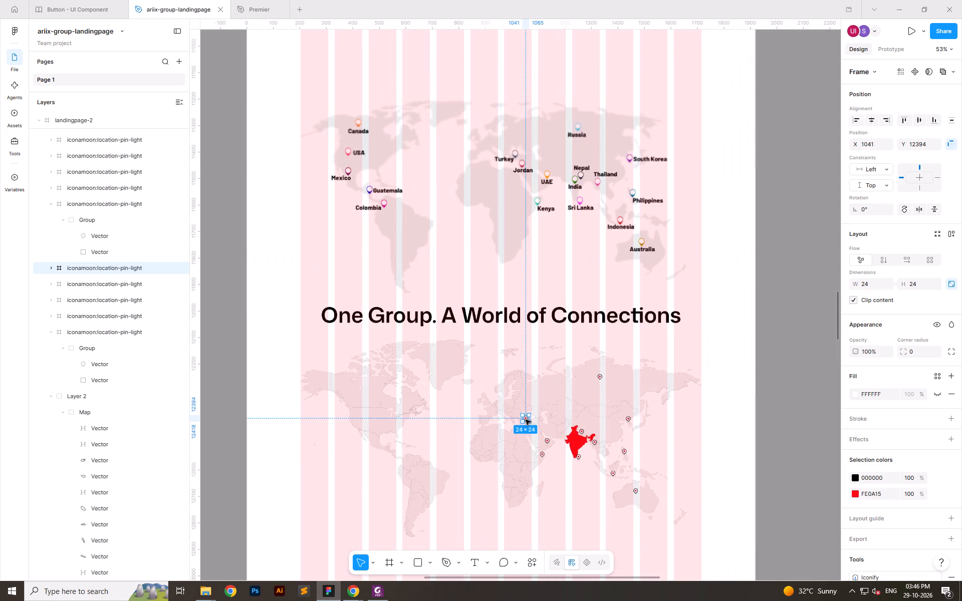
ctrl+scroll(526, 420, down, 5)
ctrl+scroll(526, 420, up, 2)
ctrl+scroll(526, 420, down, 1)
alt+drag(526, 420, 383, 397)
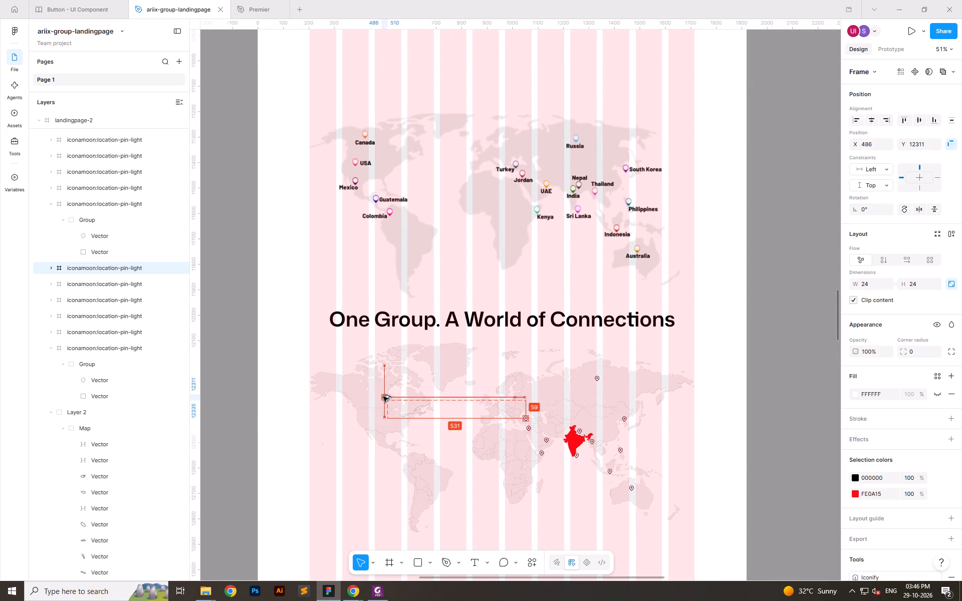
alt+drag(383, 397, 351, 380)
Duplicate the Canada pin and place the copy on the USA at about X 412, Y 12364.
ctrl+scroll(331, 416, up, 5)
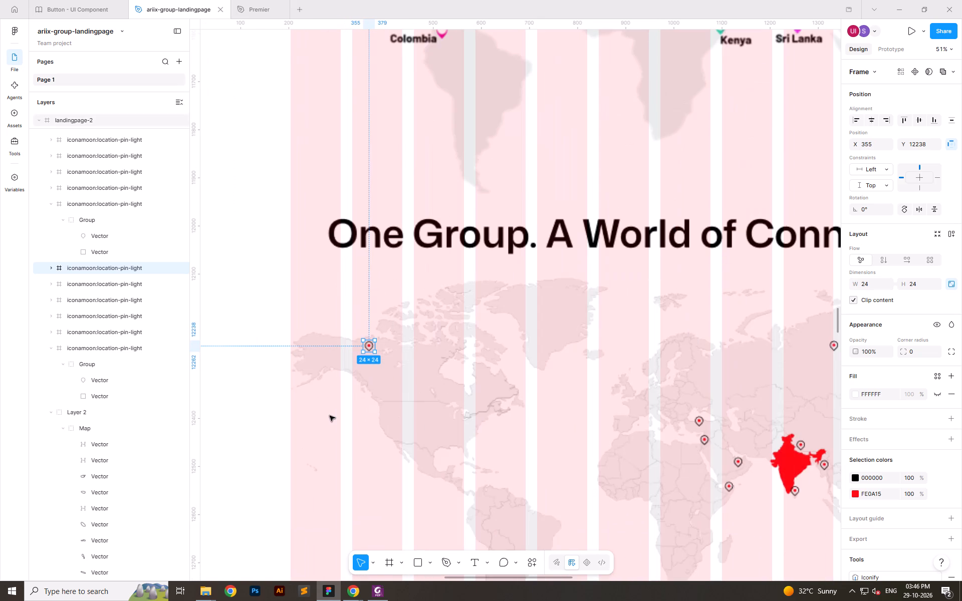
alt+drag(369, 347, 396, 408)
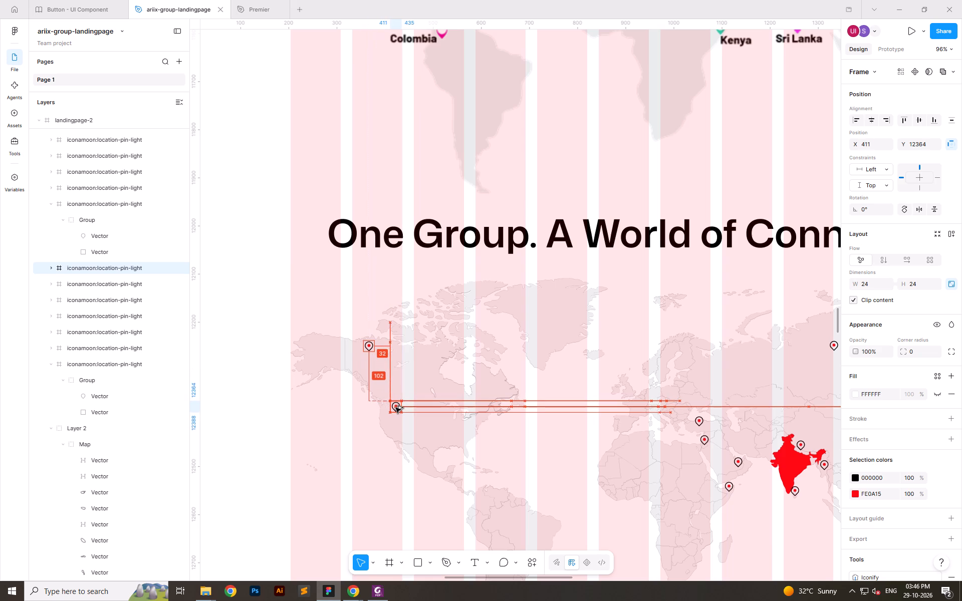
alt+drag(396, 408, 396, 408)
Duplicate the USA pin and place the copy on Mexico at about X 467, Y 12470.
ctrl+scroll(392, 366, down, 6)
ctrl+scroll(401, 425, up, 5)
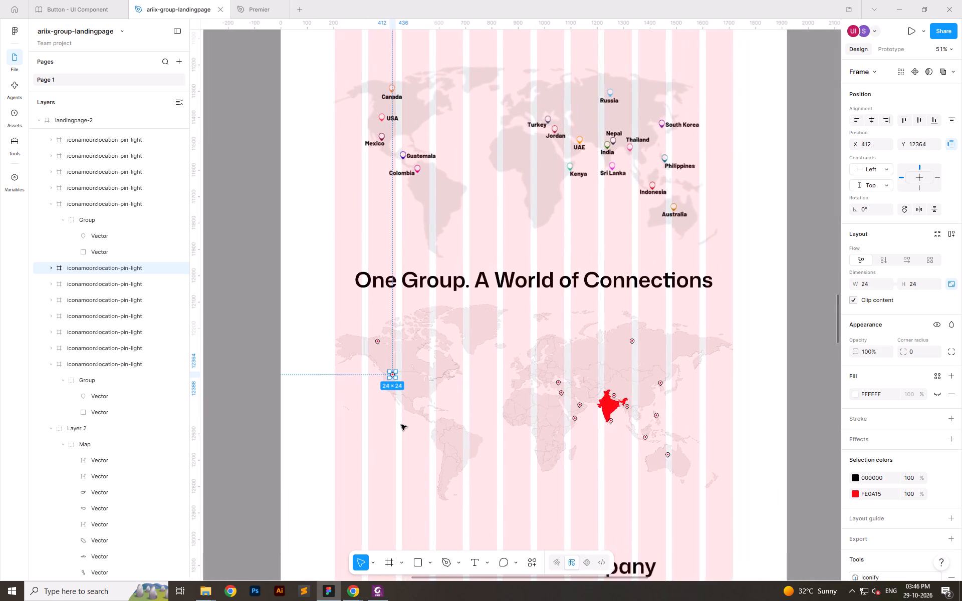
ctrl+scroll(401, 425, up, 7)
alt+drag(382, 324, 411, 377)
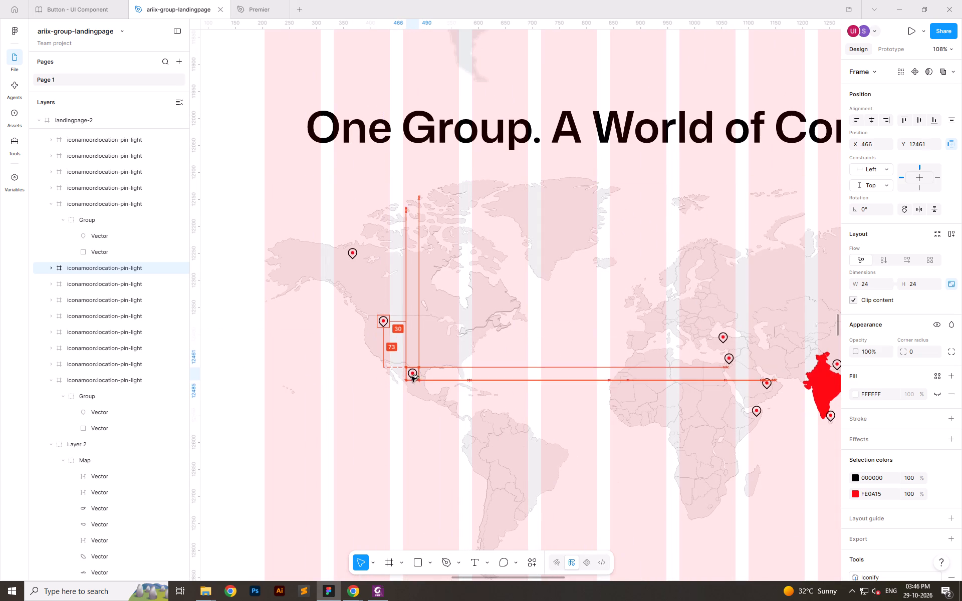
alt+drag(411, 377, 412, 382)
Duplicate the Mexico pin and place the copy on Guatemala in Central America, at about X 541, Y 12515.
ctrl+scroll(412, 382, down, 8)
ctrl+scroll(413, 385, up, 3)
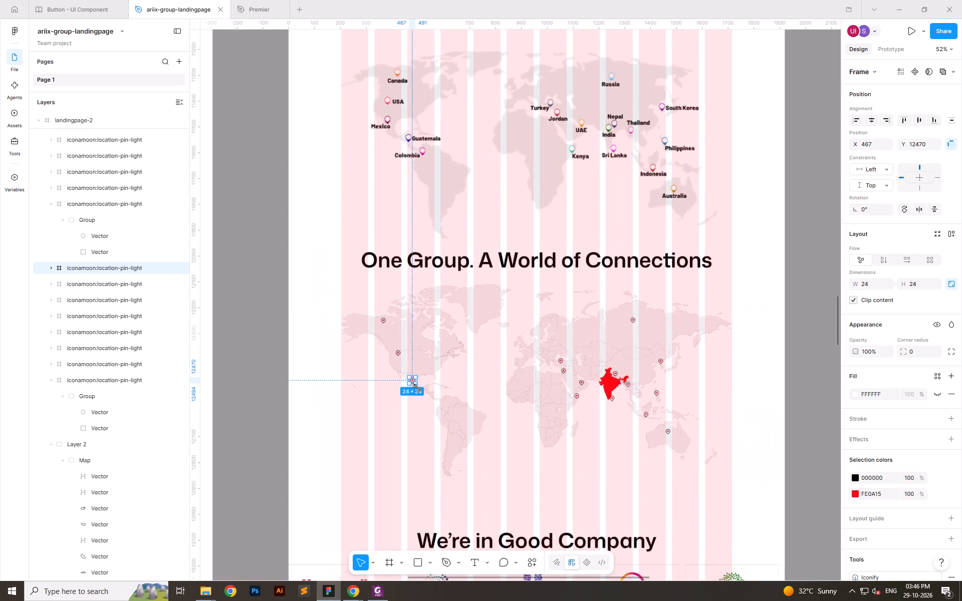
ctrl+scroll(418, 390, up, 4)
alt+drag(407, 371, 432, 388)
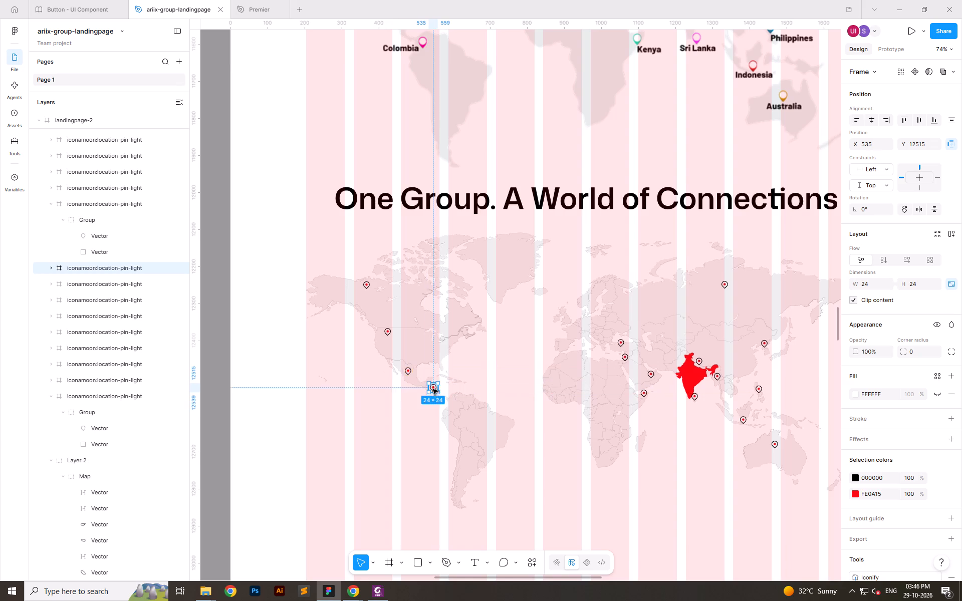
ctrl+scroll(434, 392, up, 13)
drag(428, 383, 438, 382)
Duplicate the Guatemala pin and place the copy on Colombia at about X 590, Y 12554.
ctrl+scroll(438, 382, down, 18)
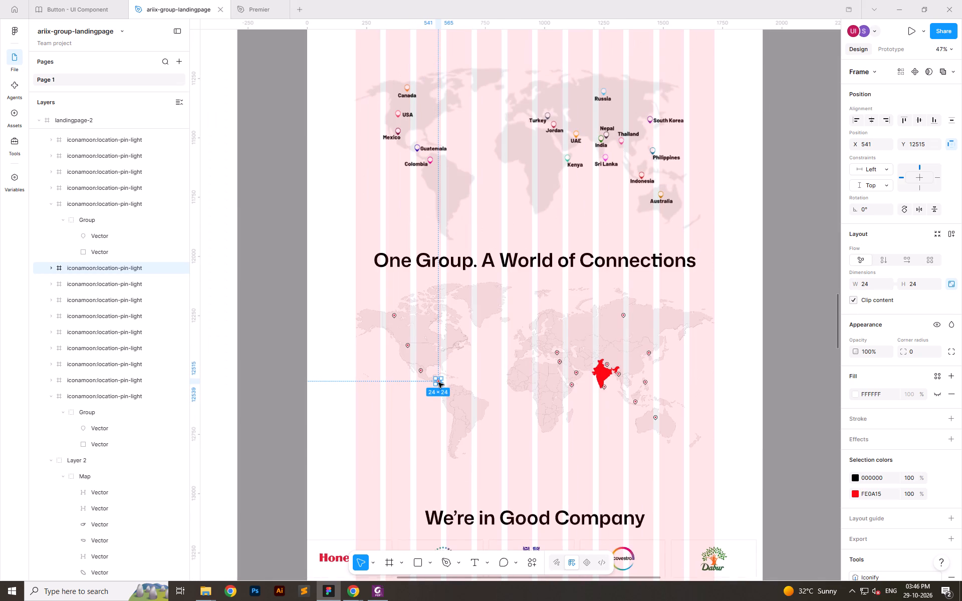
ctrl+scroll(438, 383, up, 6)
alt+drag(436, 381, 462, 402)
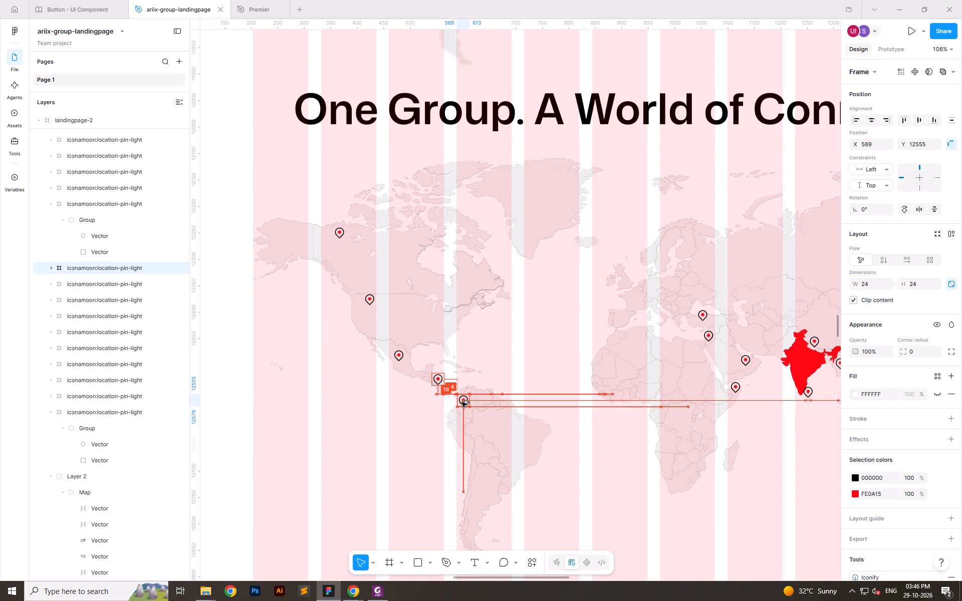
alt+drag(462, 402, 462, 402)
Fine-tune the UAE pin's position to about X 1124, Y 12479.
ctrl+scroll(395, 362, down, 15)
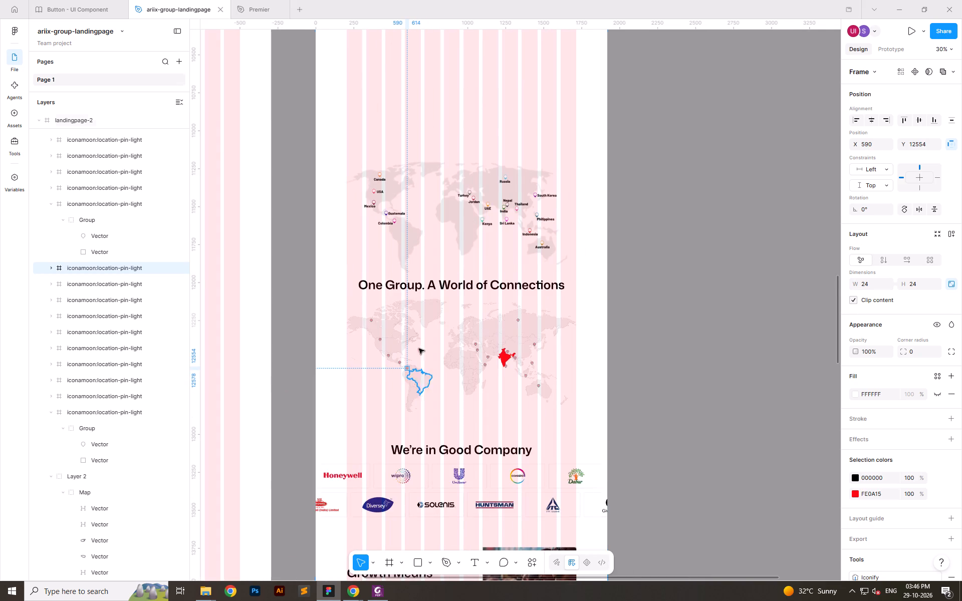
ctrl+scroll(419, 336, up, 2)
ctrl+scroll(511, 352, up, 6)
ctrl+scroll(480, 420, down, 3)
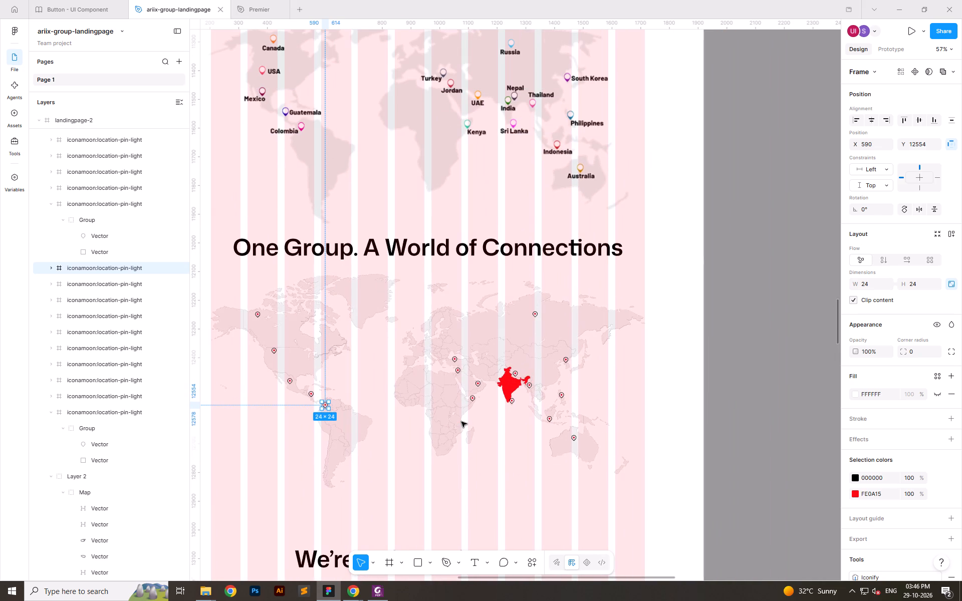
ctrl+scroll(477, 387, up, 9)
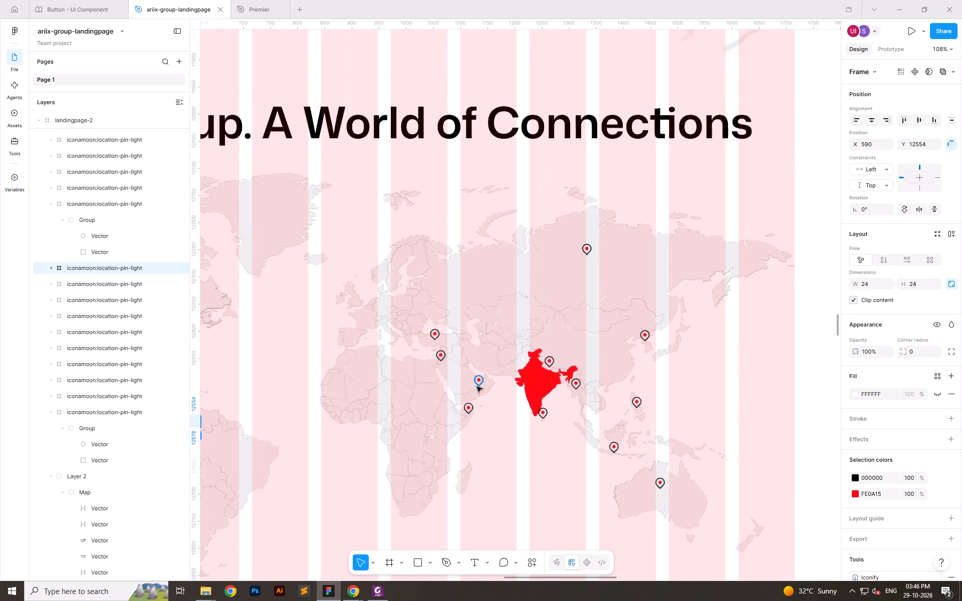
ctrl+scroll(477, 387, up, 4)
click(476, 380)
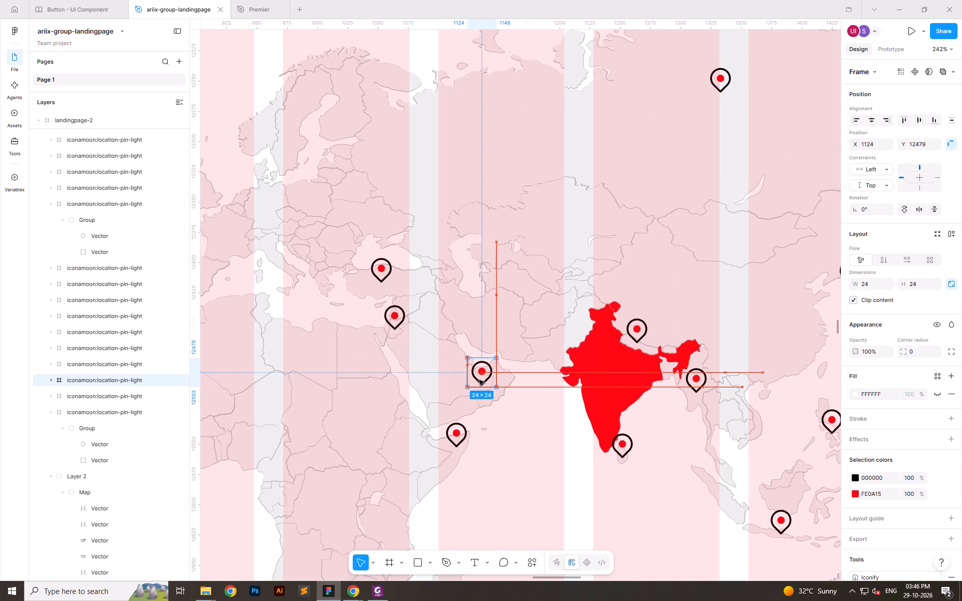
Clear the selection and review the placed pins on the world map against the reference map above.
ctrl+scroll(467, 381, down, 17)
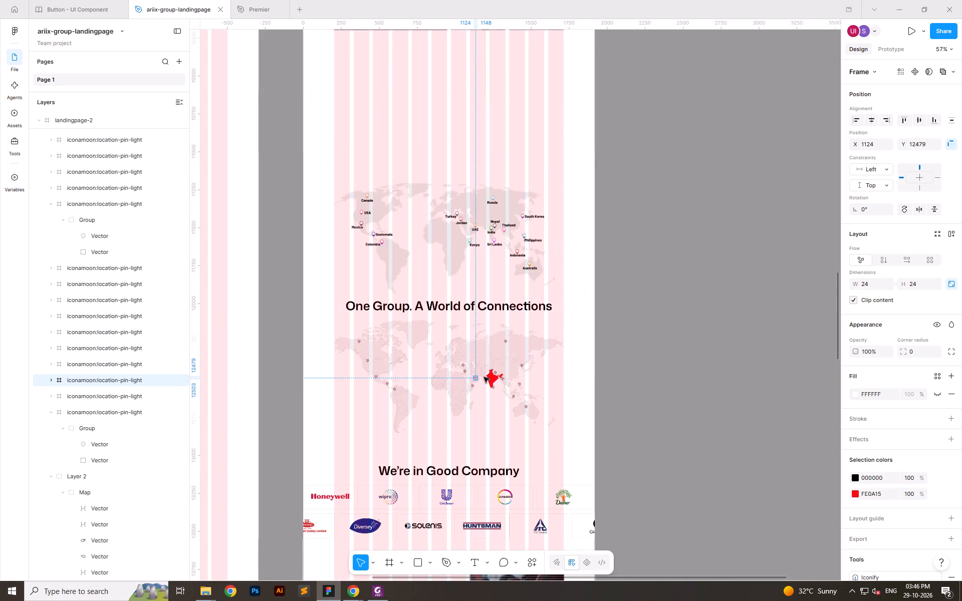
click(641, 372)
ctrl+scroll(414, 421, up, 6)
ctrl+scroll(629, 309, up, 6)
ctrl+scroll(438, 385, down, 16)
click(604, 403)
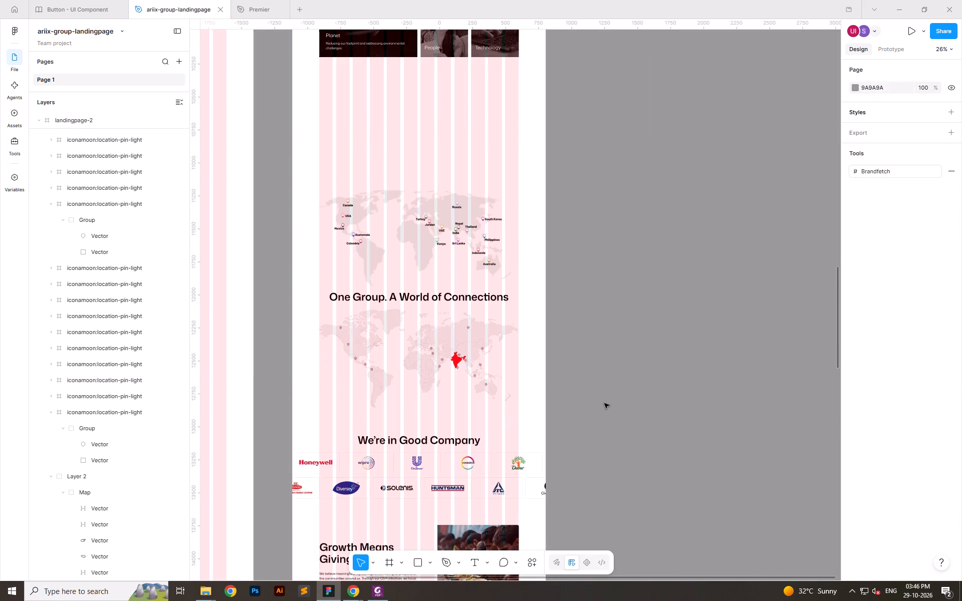